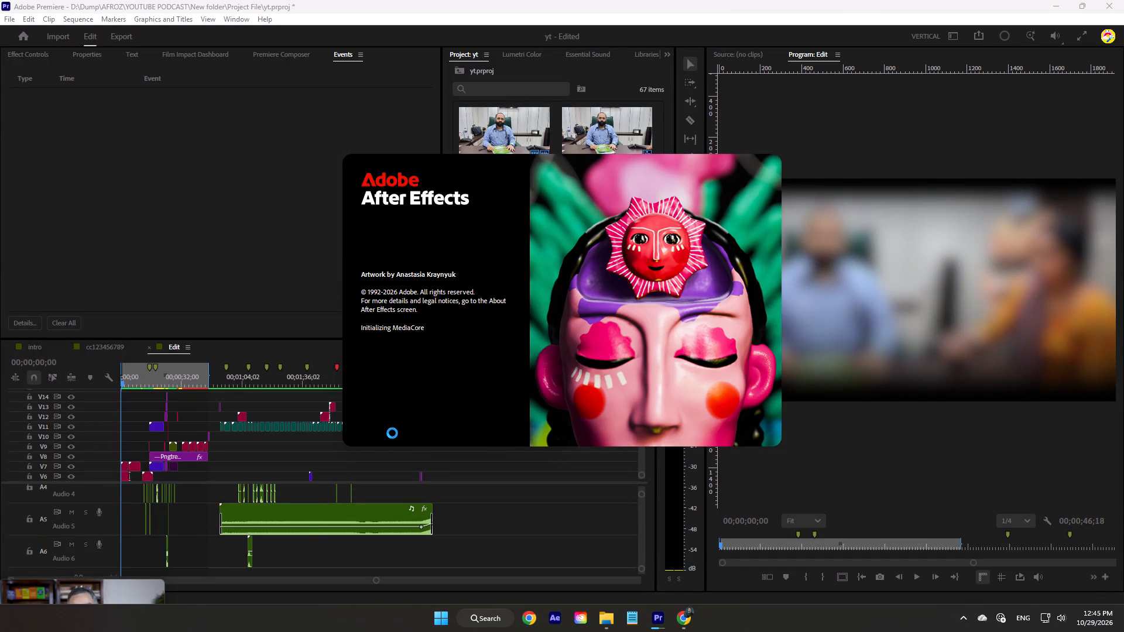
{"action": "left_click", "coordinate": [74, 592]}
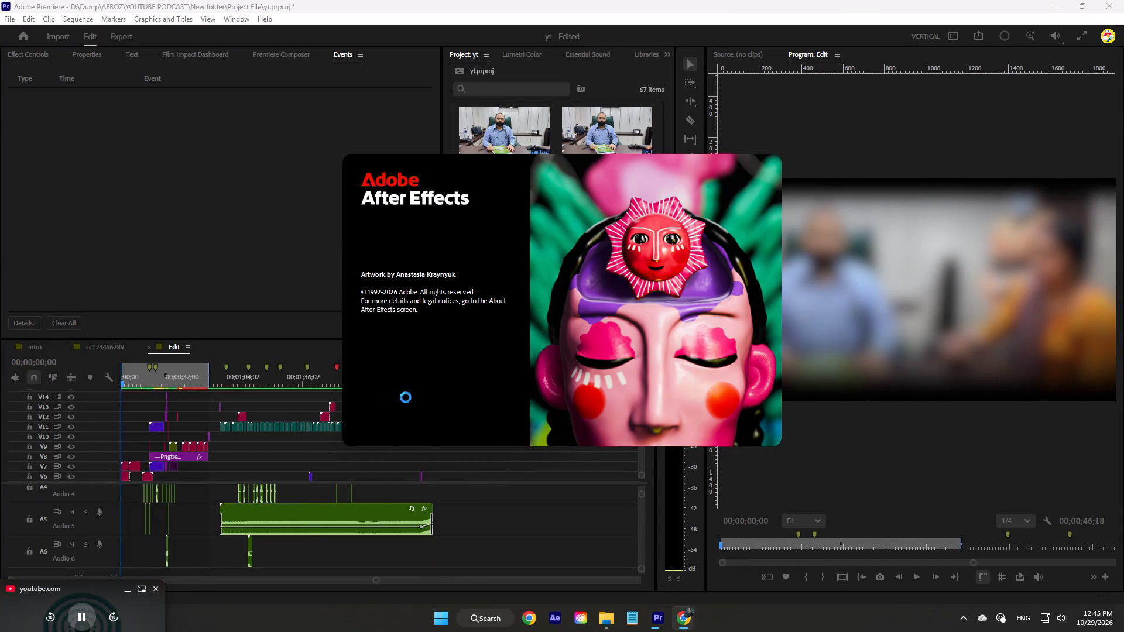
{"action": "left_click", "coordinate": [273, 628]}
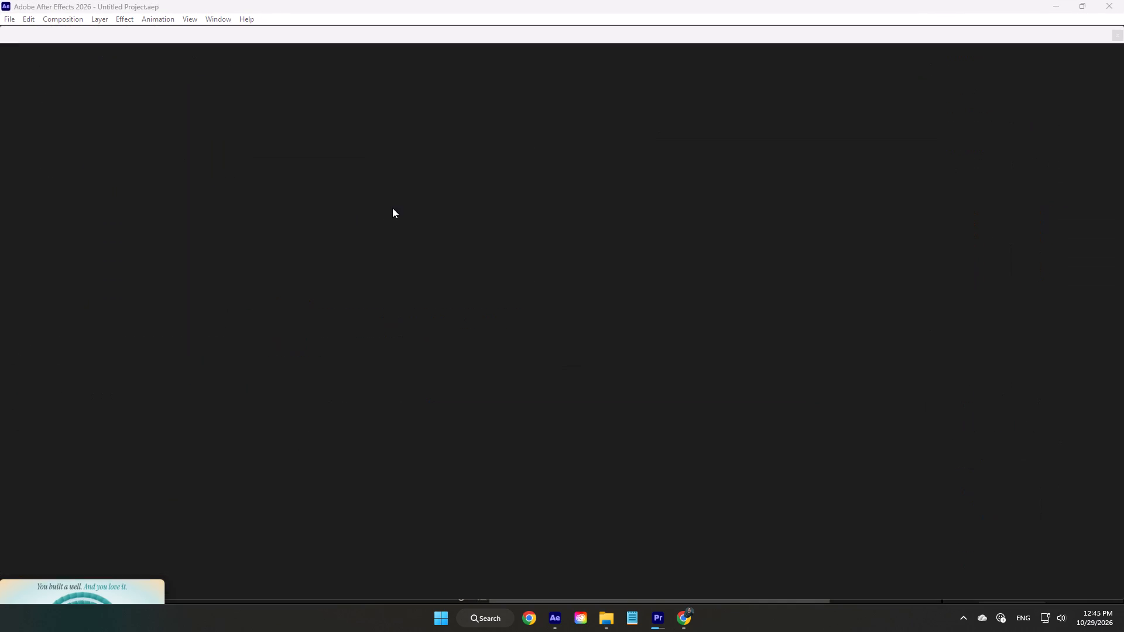
Create a new project with an HD 1920x1080, 29.97 fps composition named Comp 1.
{"action": "left_click", "coordinate": [69, 111]}
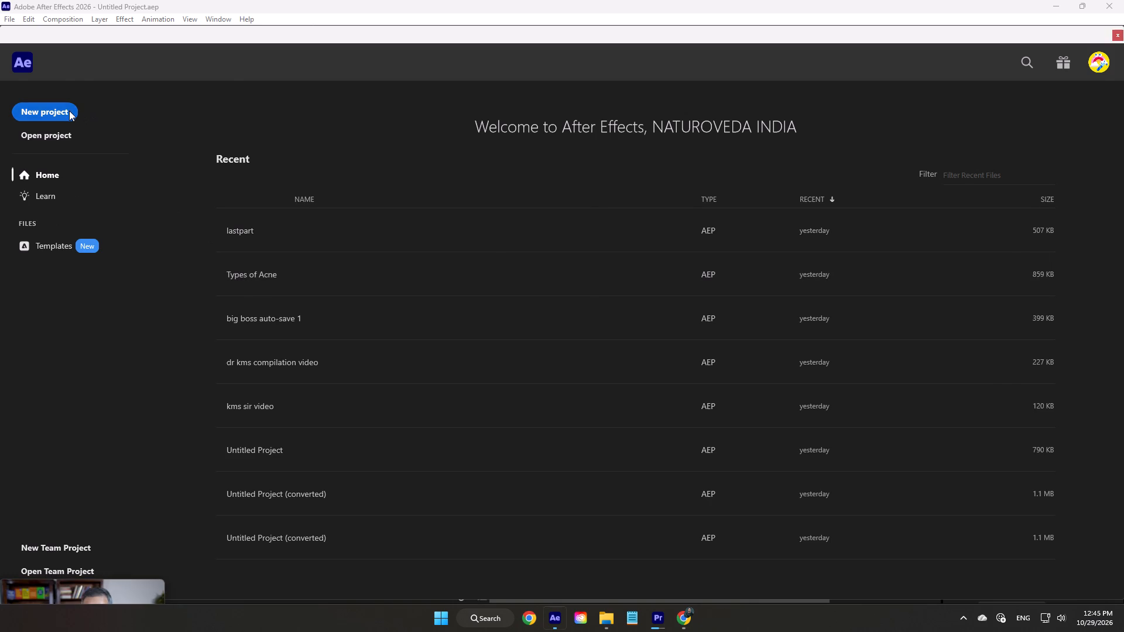
{"action": "left_click", "coordinate": [339, 253]}
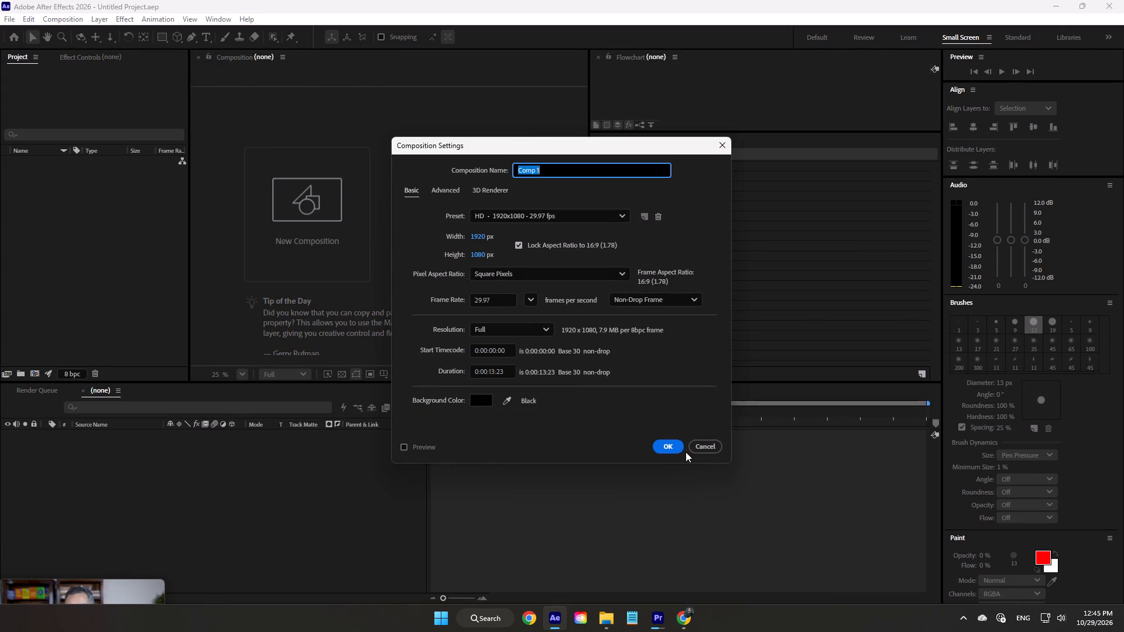
{"action": "left_click", "coordinate": [682, 449]}
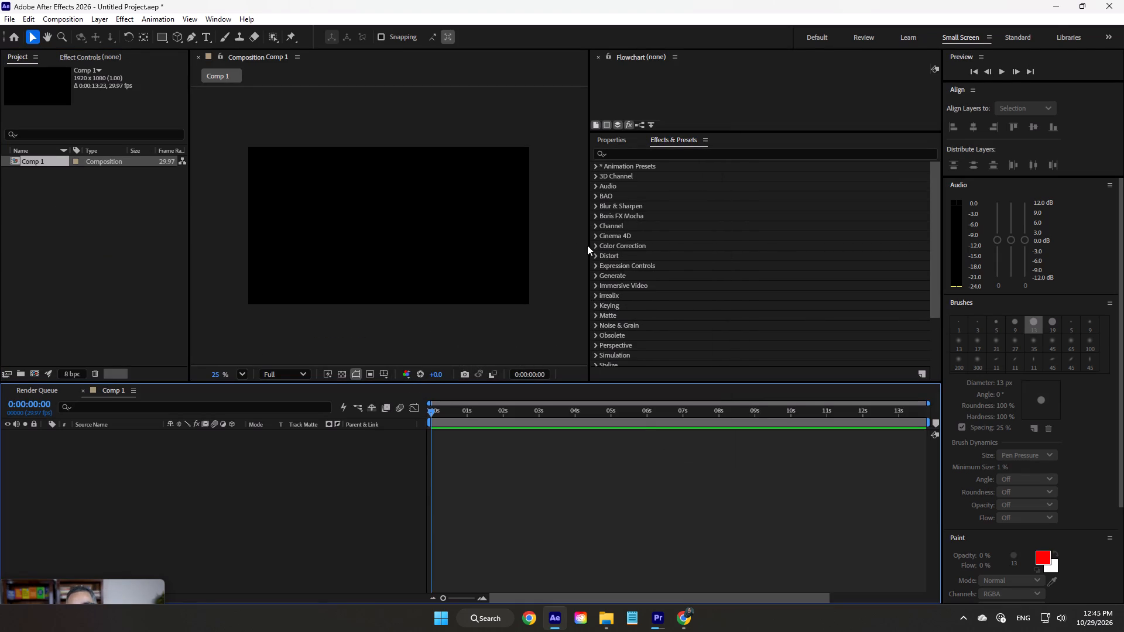
Widen the composition viewer, close the Flowchart panel and bring Effects & Presets to the front.
{"action": "left_click_drag", "start_coordinate": [589, 245], "coordinate": [746, 251]}
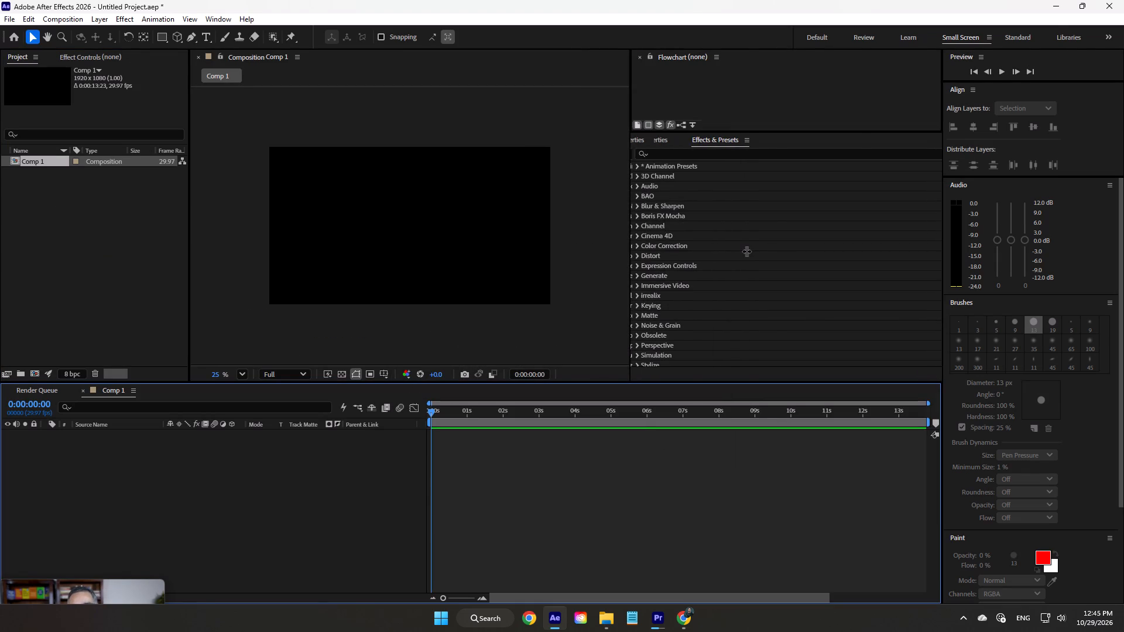
{"action": "left_click_drag", "start_coordinate": [746, 251], "coordinate": [727, 254]}
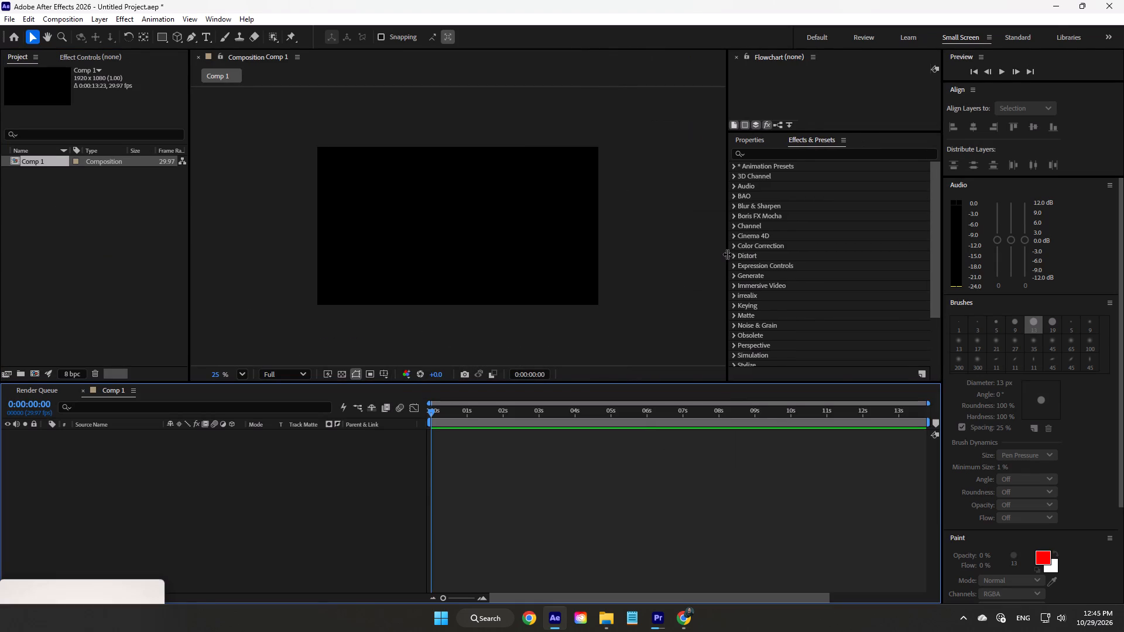
{"action": "right_click", "coordinate": [809, 57]}
{"action": "left_click", "coordinate": [826, 69]}
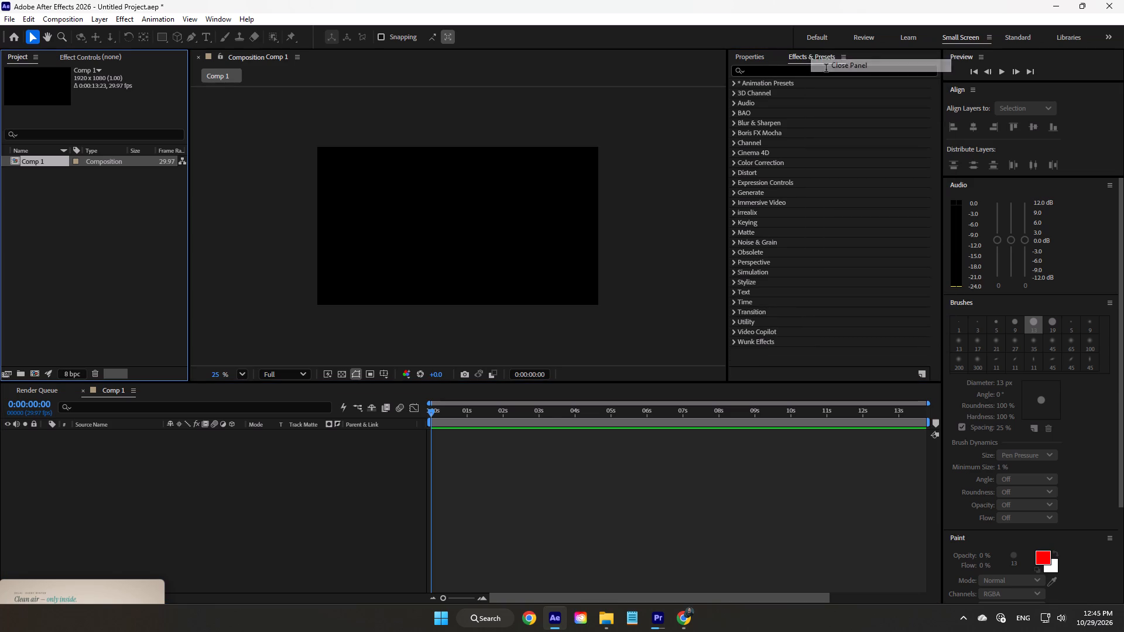
{"action": "left_click", "coordinate": [738, 58]}
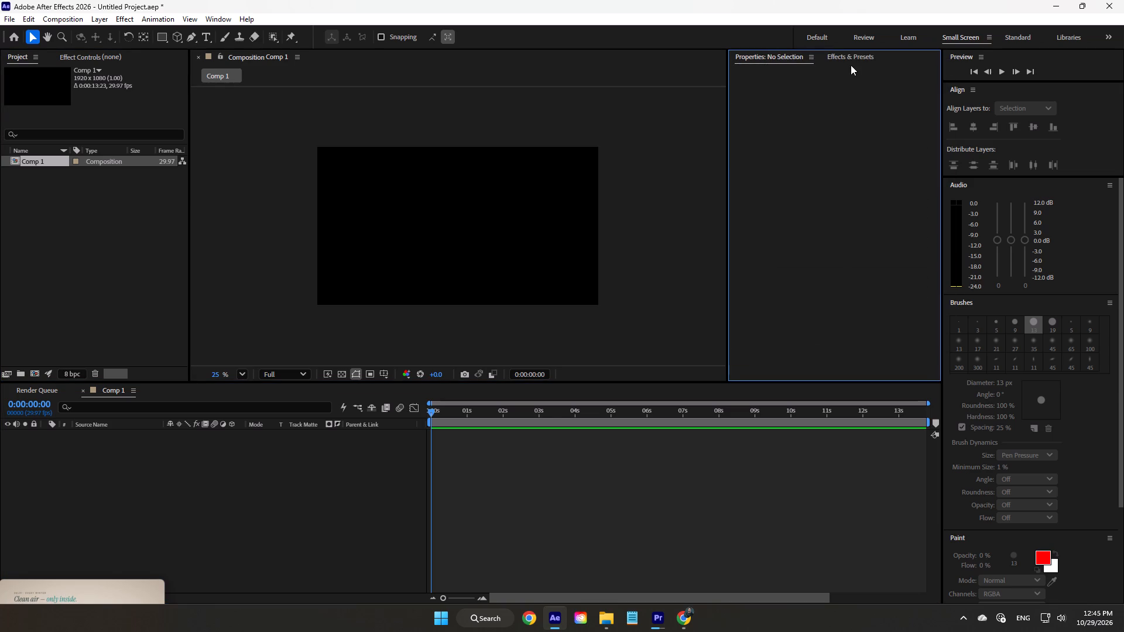
{"action": "left_click", "coordinate": [847, 53]}
Switch to File Explorer and show the Downloads folder contents as large thumbnails.
{"action": "left_click", "coordinate": [603, 614]}
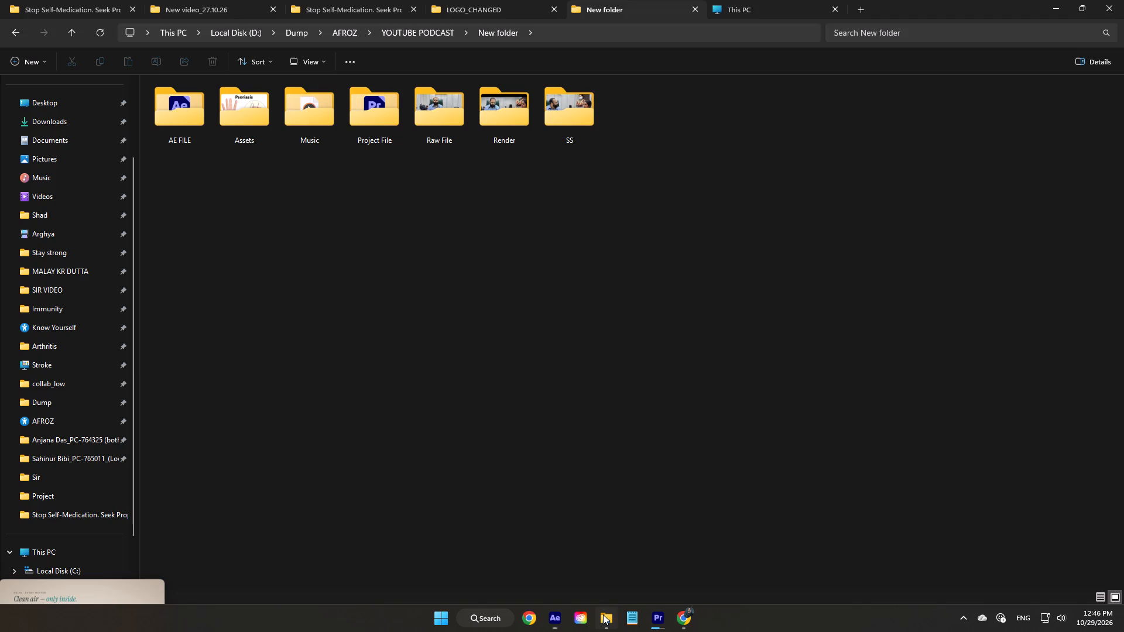
{"action": "left_click", "coordinate": [813, 0]}
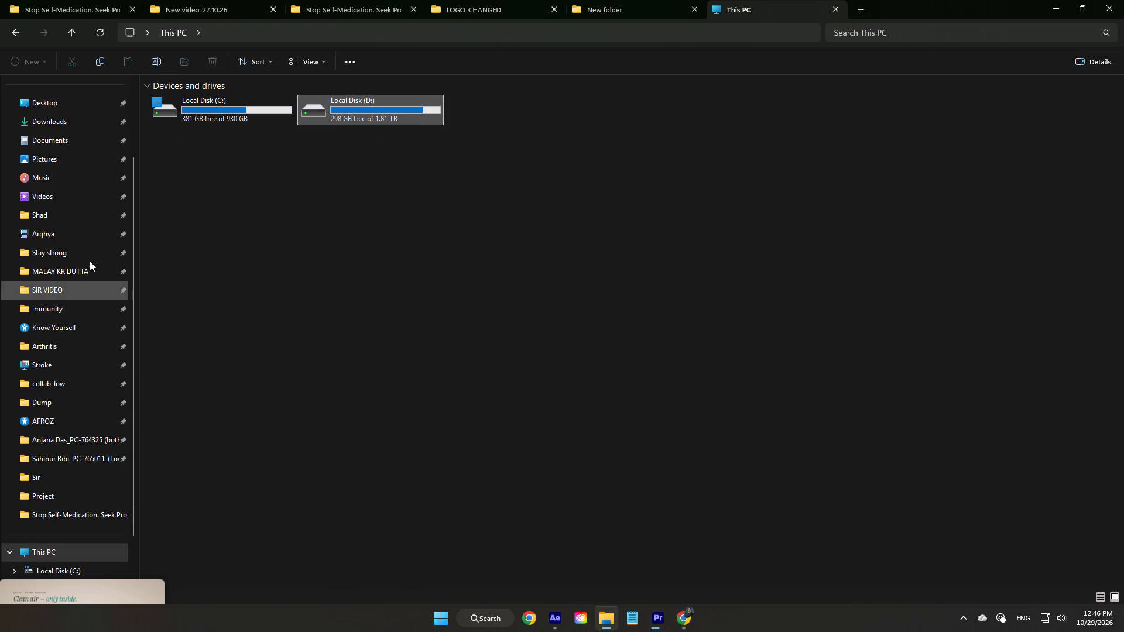
{"action": "left_click", "coordinate": [98, 129]}
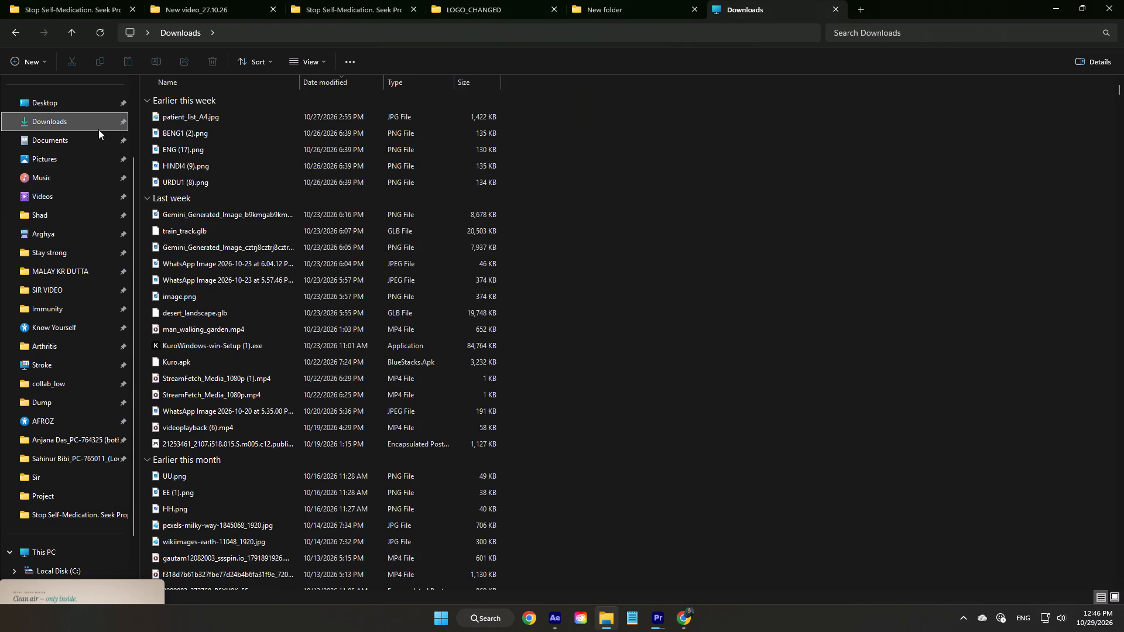
{"action": "left_click", "coordinate": [1116, 595]}
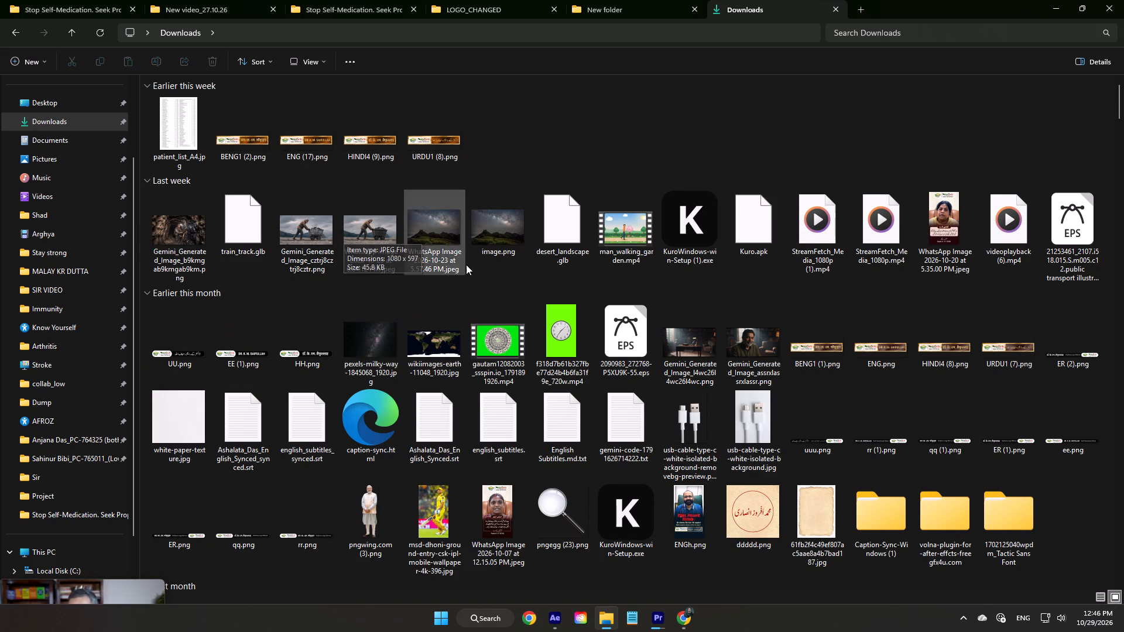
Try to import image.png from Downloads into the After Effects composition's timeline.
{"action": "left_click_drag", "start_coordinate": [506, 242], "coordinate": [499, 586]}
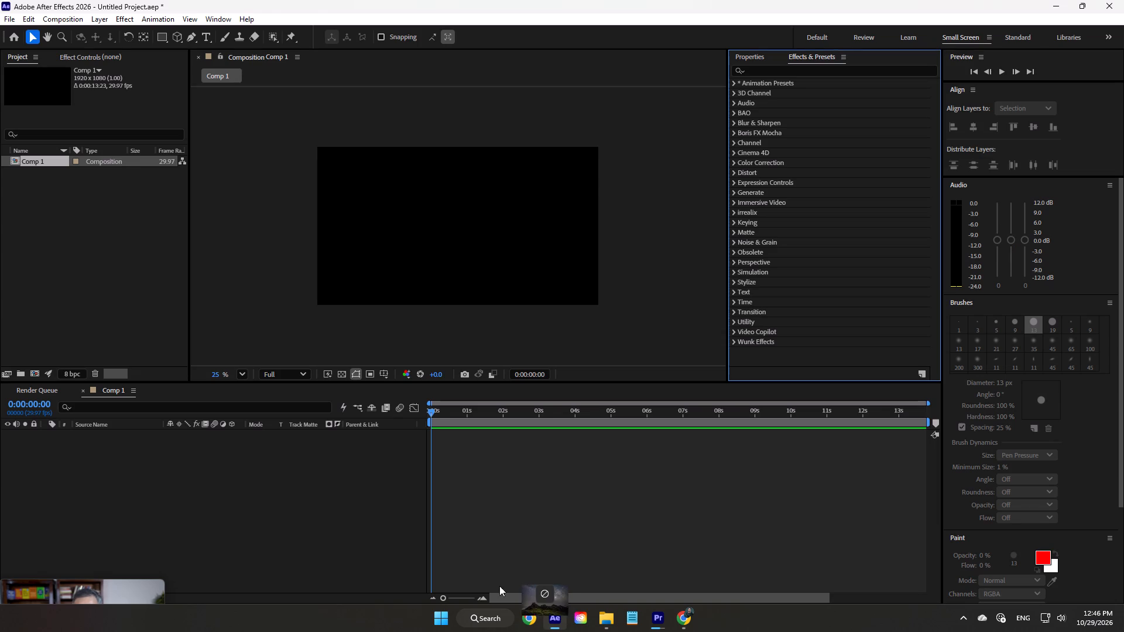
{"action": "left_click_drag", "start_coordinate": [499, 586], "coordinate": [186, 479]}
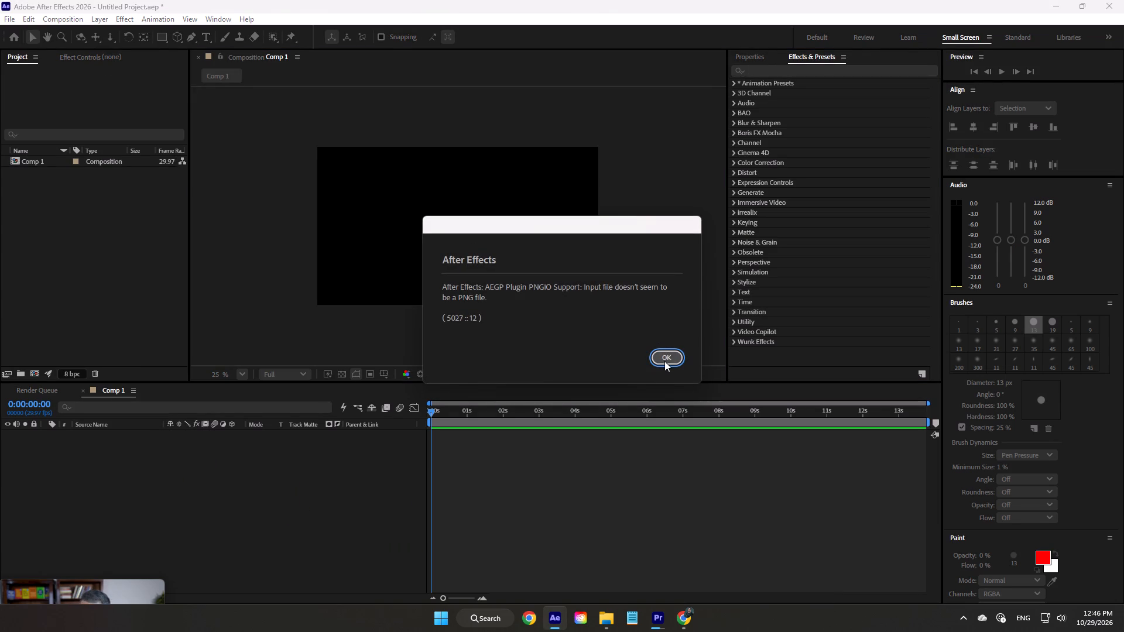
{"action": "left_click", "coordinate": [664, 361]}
Import the WhatsApp night-sky JPEG dated 2026-10-23 at 5.57.46 PM from Downloads as a layer in Comp 1.
{"action": "left_click", "coordinate": [614, 614]}
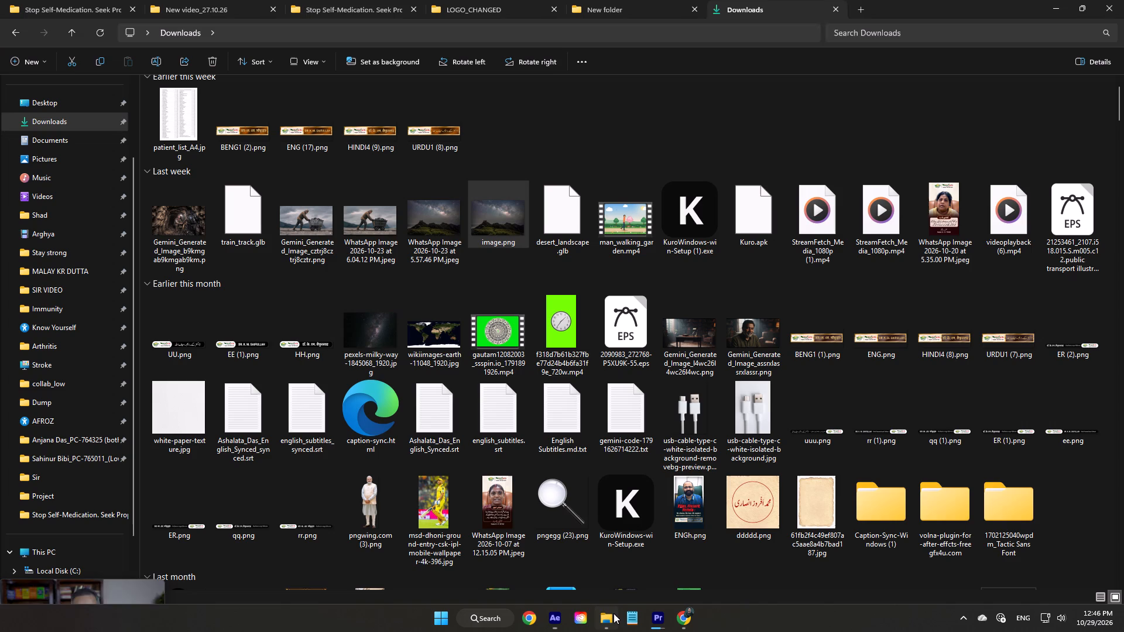
{"action": "left_click_drag", "start_coordinate": [440, 225], "coordinate": [549, 606]}
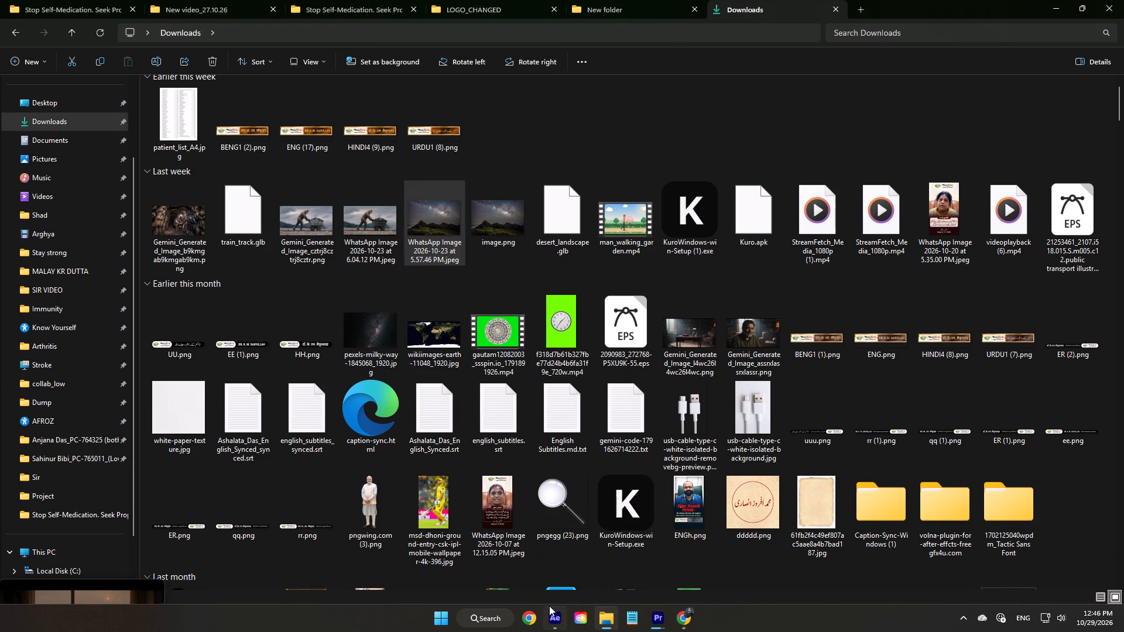
{"action": "left_click_drag", "start_coordinate": [549, 606], "coordinate": [199, 499]}
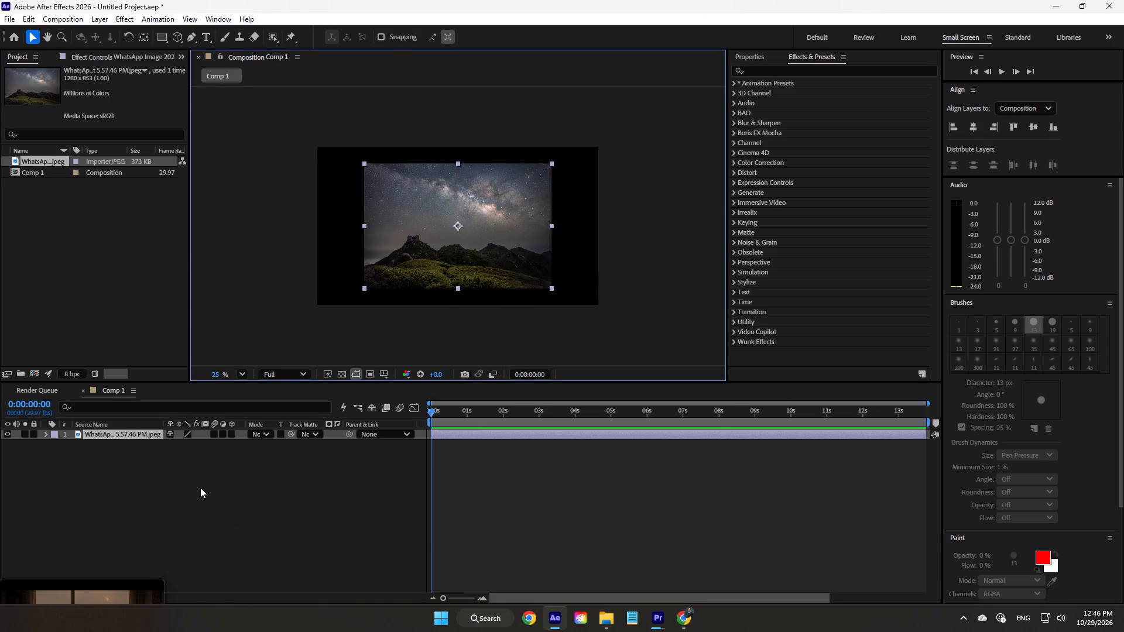
Scale the night-sky image layer up to 152% so it fills the composition frame.
{"action": "key", "text": "s"}
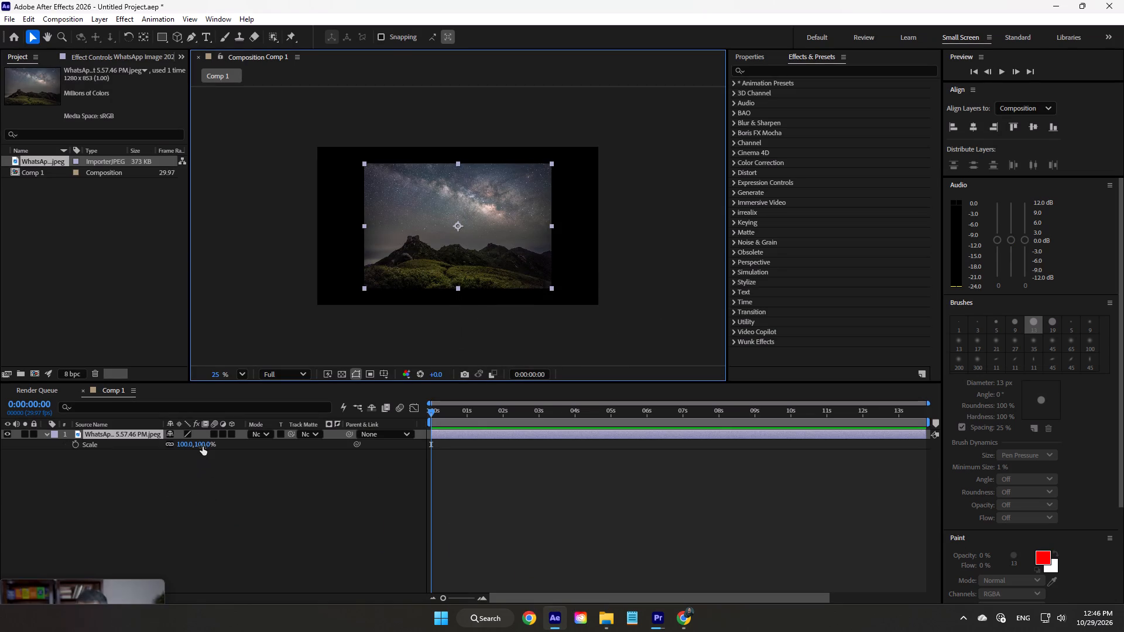
{"action": "left_click_drag", "start_coordinate": [203, 446], "coordinate": [243, 456]}
{"action": "left_click", "coordinate": [241, 486]}
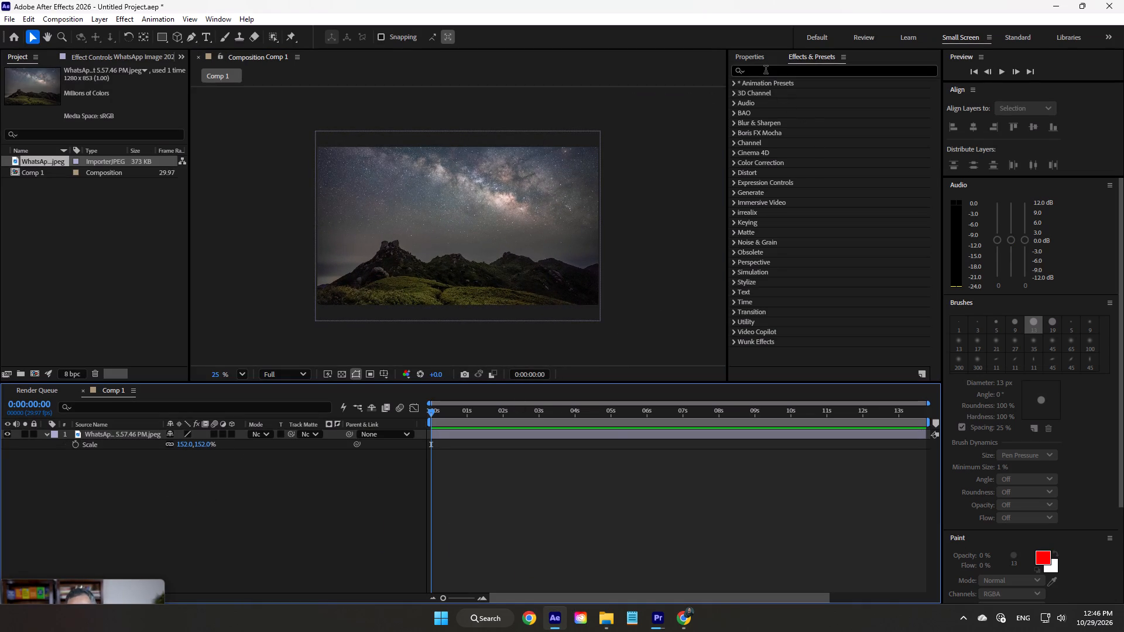
Import the Gemini-generated miner PNG from Downloads as the top layer above the night-sky image.
{"action": "left_click", "coordinate": [605, 626]}
{"action": "left_click_drag", "start_coordinate": [177, 216], "coordinate": [170, 224]}
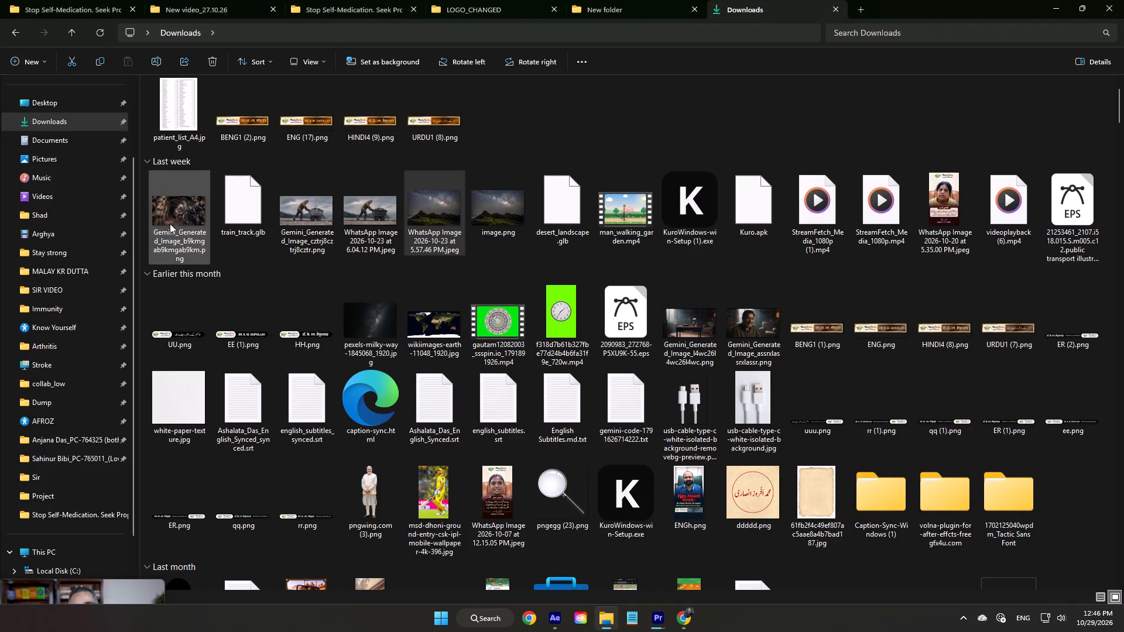
{"action": "left_click_drag", "start_coordinate": [170, 224], "coordinate": [142, 495]}
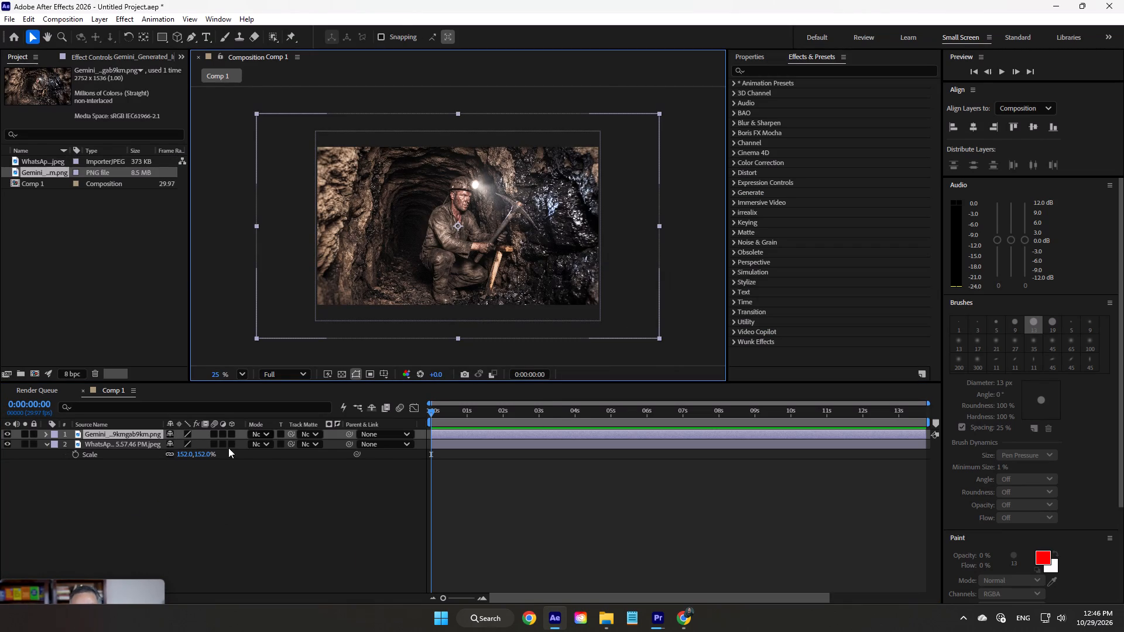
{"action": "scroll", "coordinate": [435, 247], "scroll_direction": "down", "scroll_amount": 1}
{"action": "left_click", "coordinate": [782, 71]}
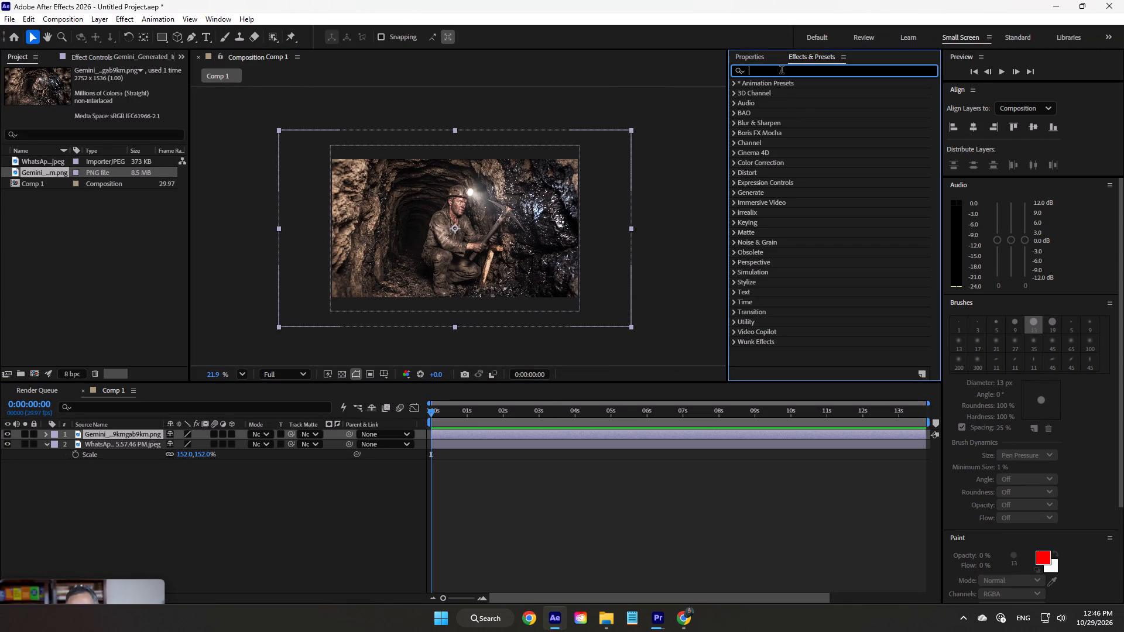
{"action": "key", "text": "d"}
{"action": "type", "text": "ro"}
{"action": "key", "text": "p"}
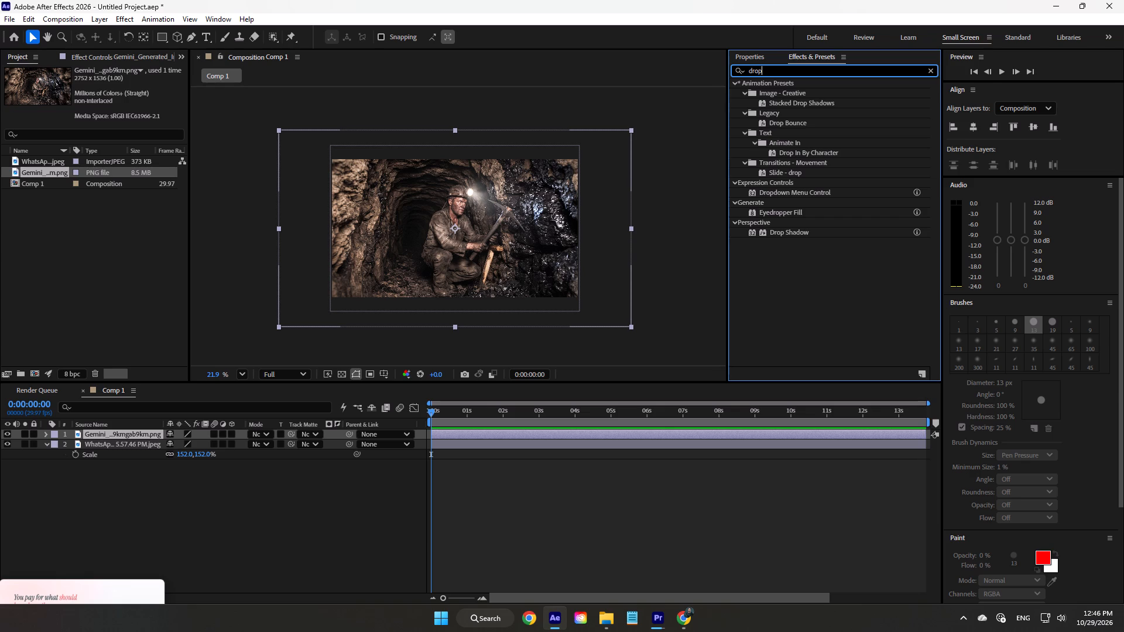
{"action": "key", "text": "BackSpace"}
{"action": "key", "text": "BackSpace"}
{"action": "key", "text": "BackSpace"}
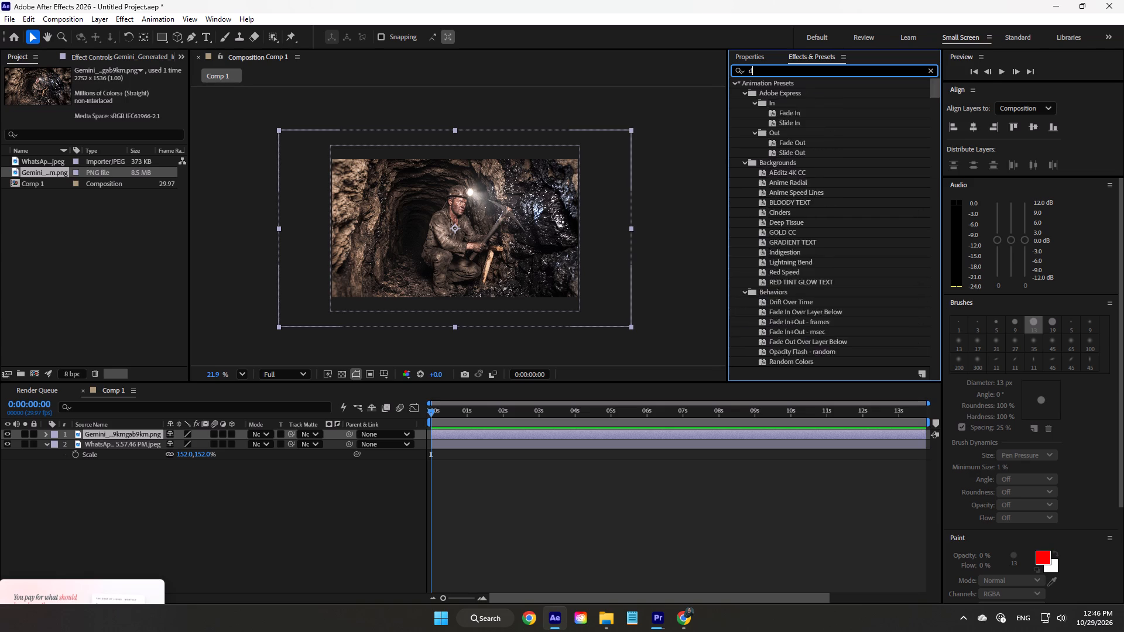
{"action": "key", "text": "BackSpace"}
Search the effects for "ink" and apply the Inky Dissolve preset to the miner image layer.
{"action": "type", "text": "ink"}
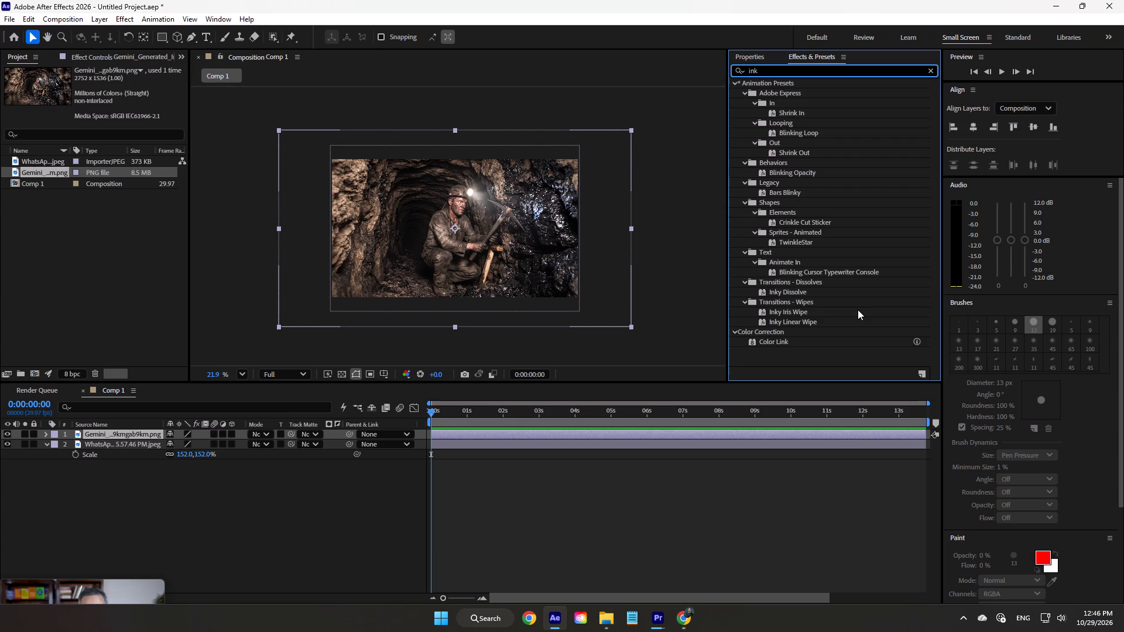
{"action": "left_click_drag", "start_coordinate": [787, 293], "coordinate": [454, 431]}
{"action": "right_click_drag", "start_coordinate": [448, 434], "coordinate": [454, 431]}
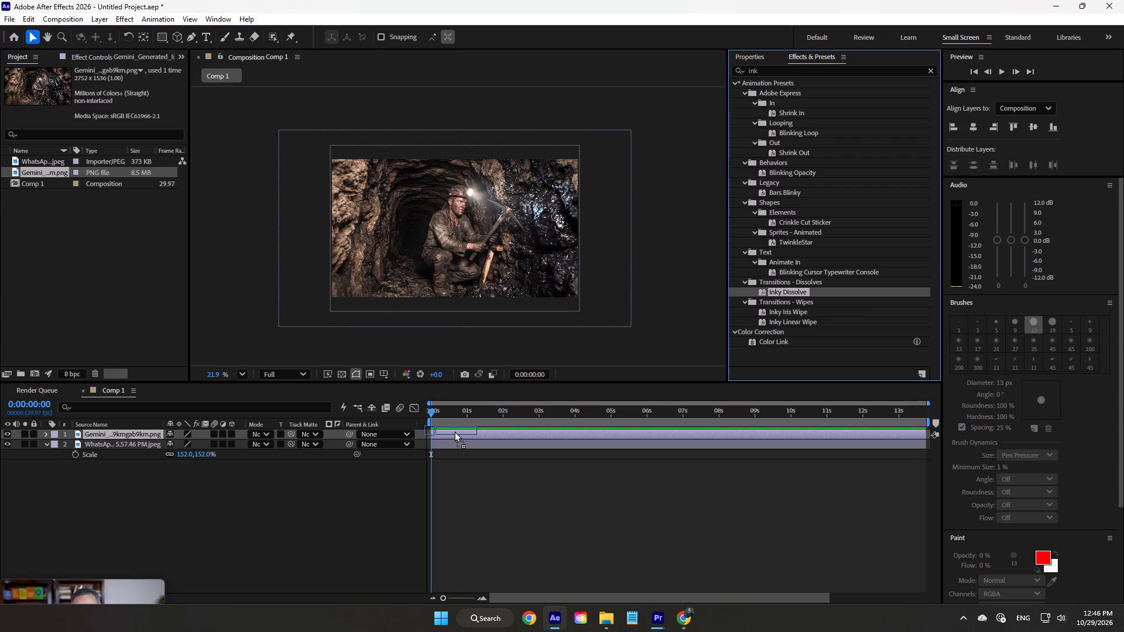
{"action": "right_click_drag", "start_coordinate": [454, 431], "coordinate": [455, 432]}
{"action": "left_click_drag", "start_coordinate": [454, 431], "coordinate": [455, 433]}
Play back the Inky Dissolve transition several times from the start of the composition to review it.
{"action": "key", "text": "space"}
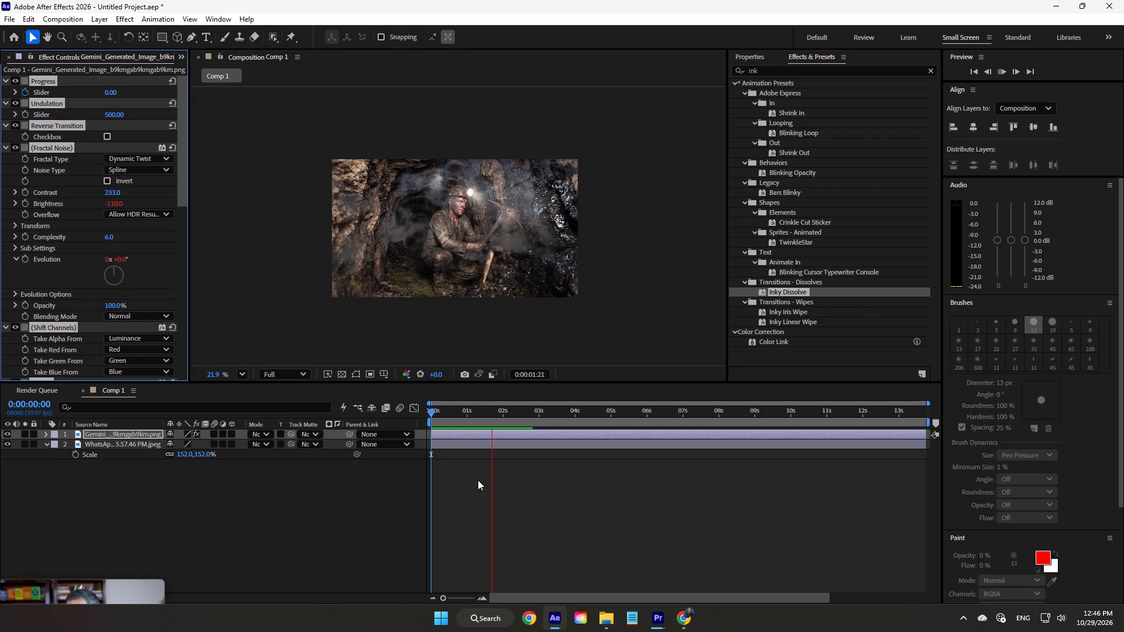
{"action": "key", "text": "space"}
{"action": "left_click_drag", "start_coordinate": [526, 412], "coordinate": [453, 417]}
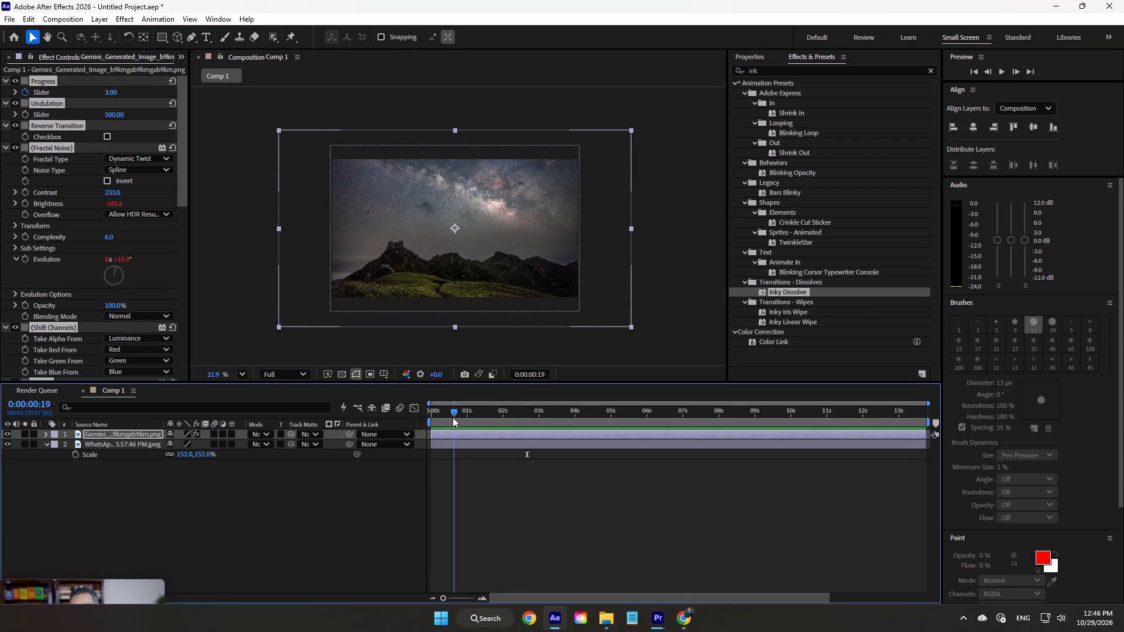
{"action": "left_click_drag", "start_coordinate": [453, 417], "coordinate": [413, 425]}
{"action": "key", "text": "space"}
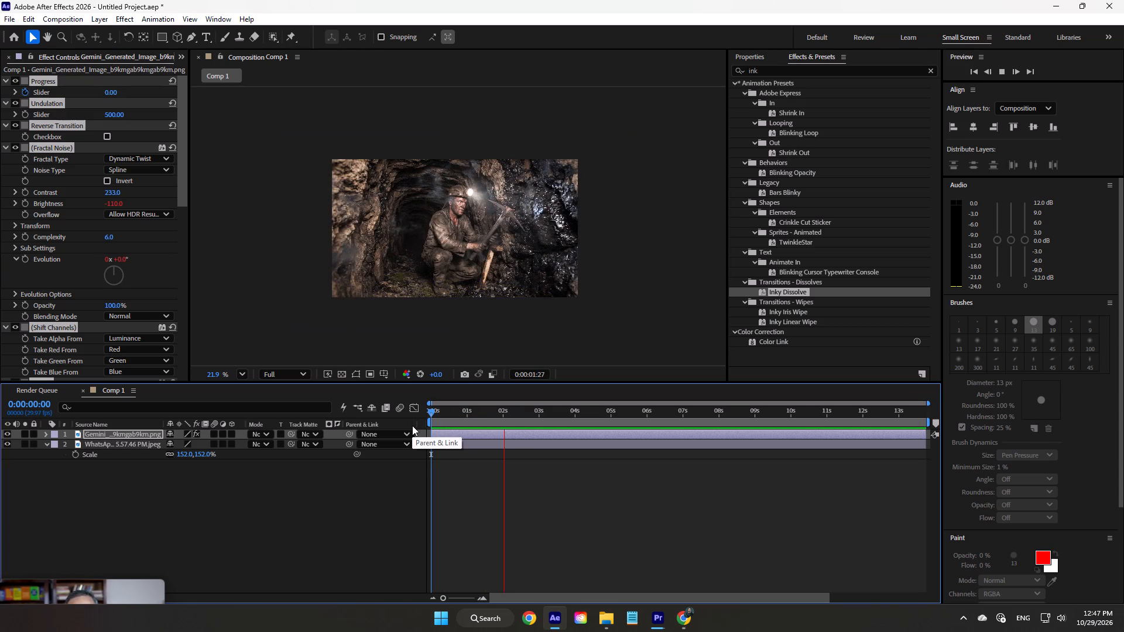
{"action": "key", "text": "space"}
{"action": "left_click_drag", "start_coordinate": [470, 417], "coordinate": [442, 423]}
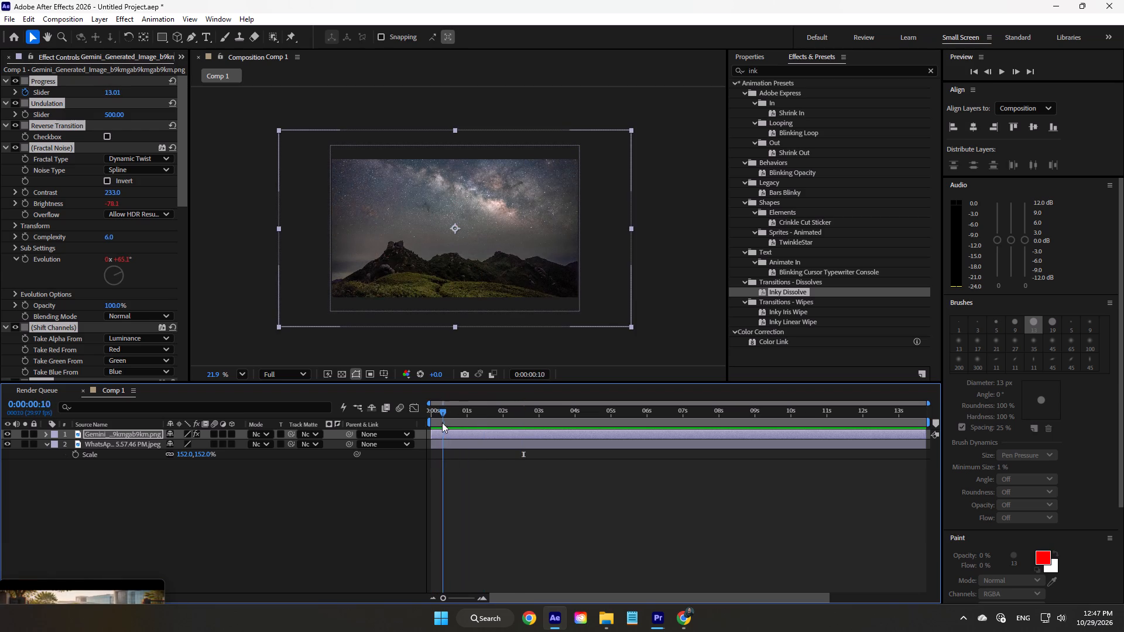
{"action": "left_click_drag", "start_coordinate": [442, 423], "coordinate": [364, 430]}
{"action": "key", "text": "space"}
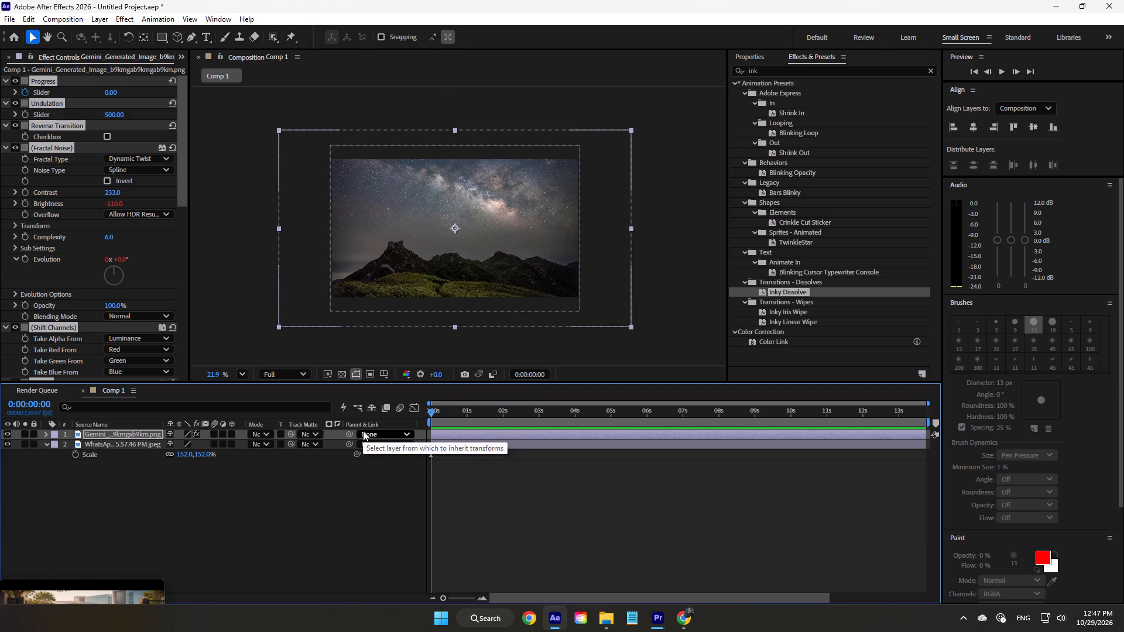
{"action": "key", "text": "space"}
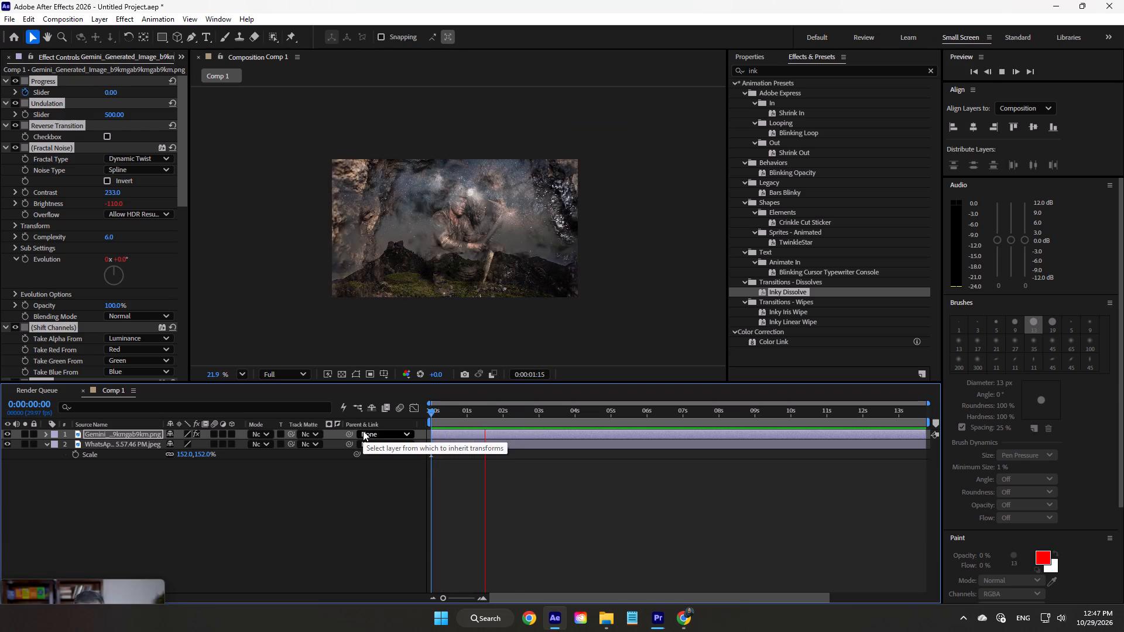
{"action": "key", "text": "space"}
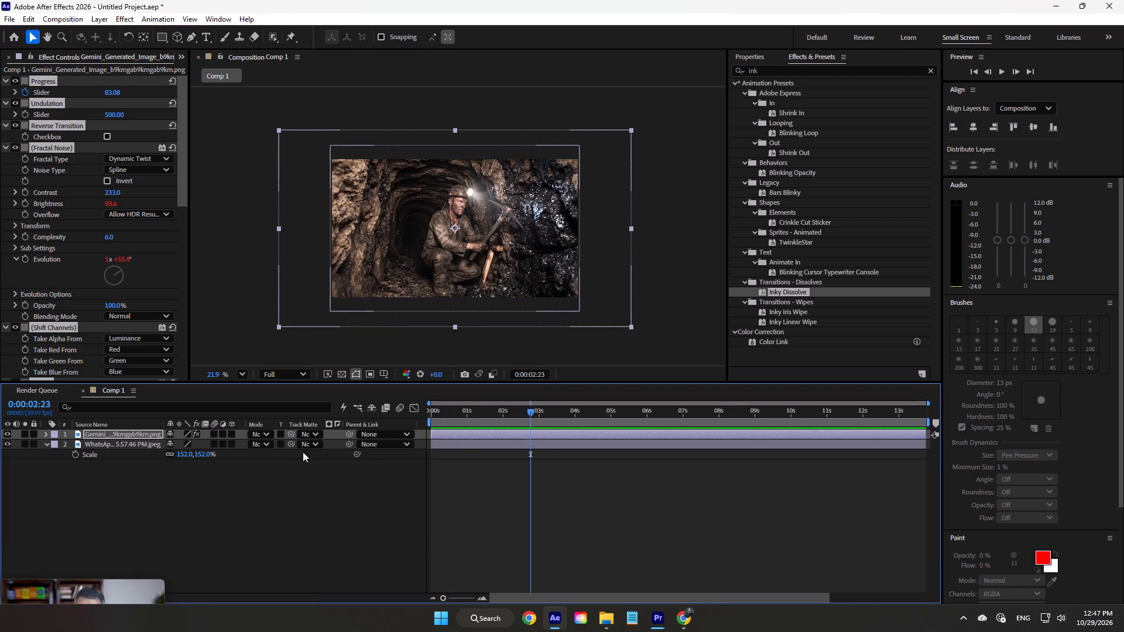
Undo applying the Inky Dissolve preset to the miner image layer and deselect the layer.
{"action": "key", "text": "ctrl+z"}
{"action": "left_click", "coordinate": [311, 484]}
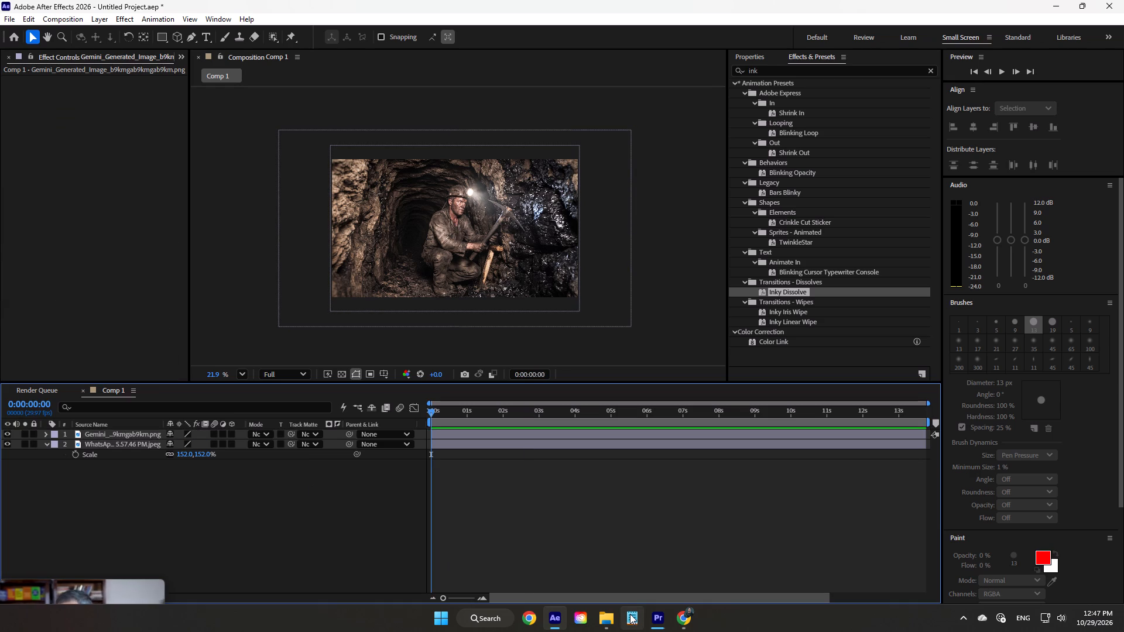
Switch to Premiere to check the Edit sequence's preview rendering progress, glancing at the YOUTUBE PODCAST project folder in File Explorer.
{"action": "left_click", "coordinate": [661, 621]}
{"action": "left_click", "coordinate": [518, 520]}
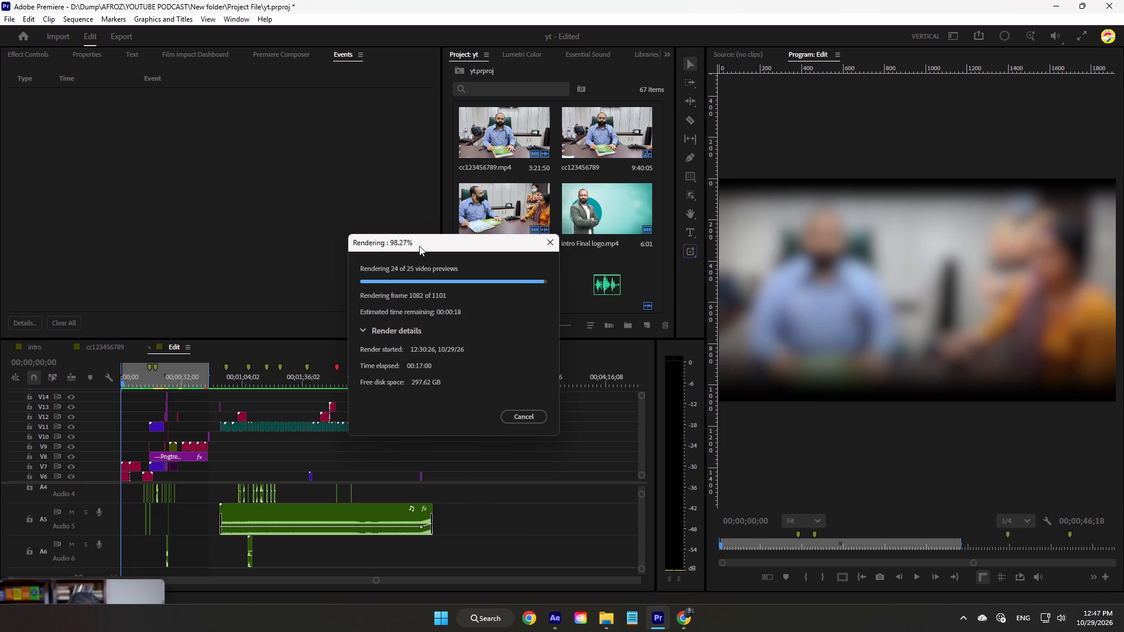
{"action": "left_click", "coordinate": [230, 20]}
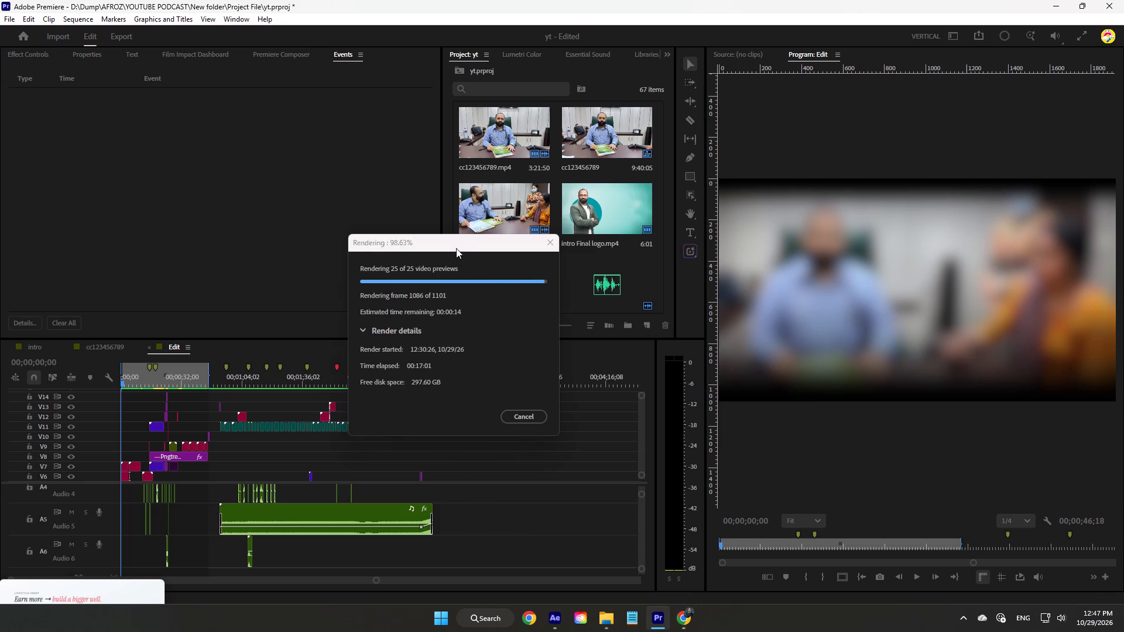
{"action": "left_click", "coordinate": [456, 248]}
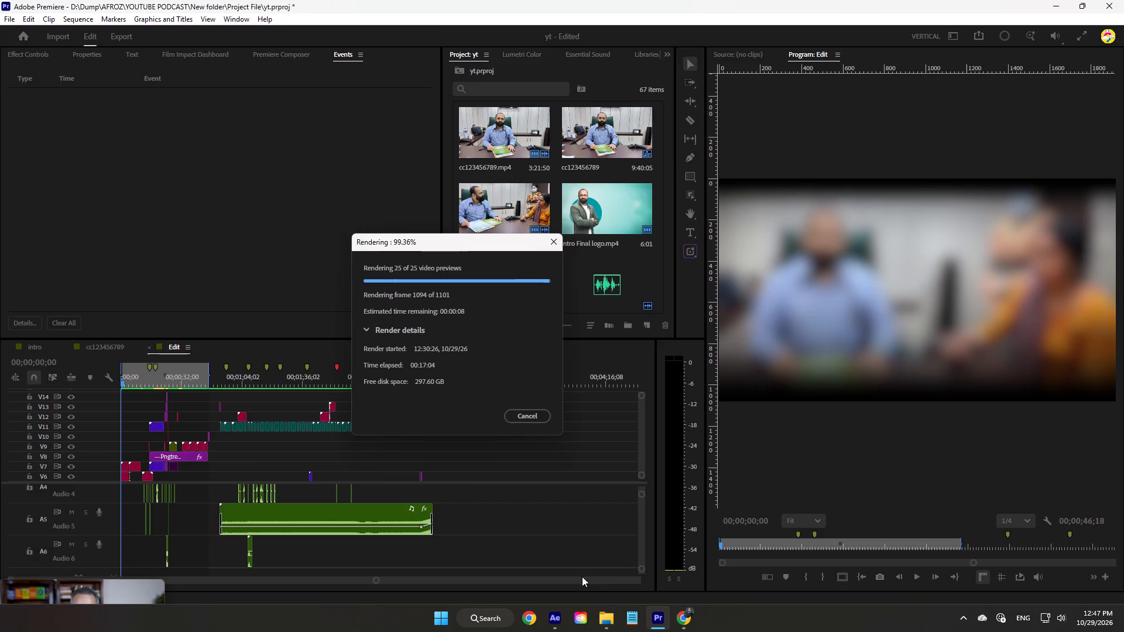
{"action": "left_click", "coordinate": [606, 626]}
{"action": "left_click", "coordinate": [591, 0]}
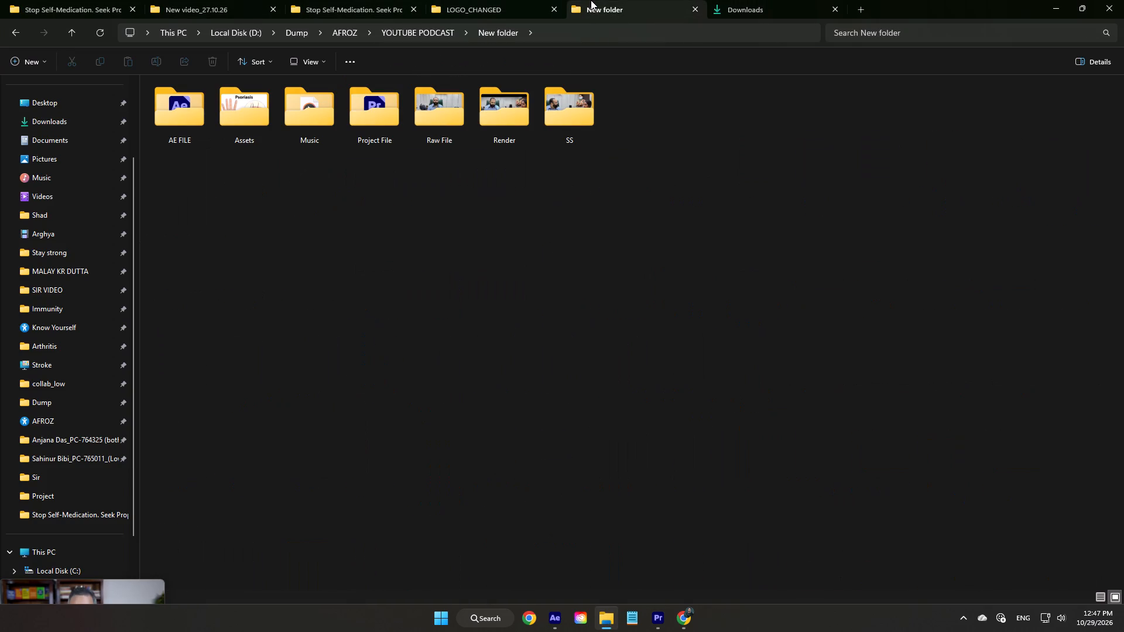
{"action": "left_click", "coordinate": [652, 620]}
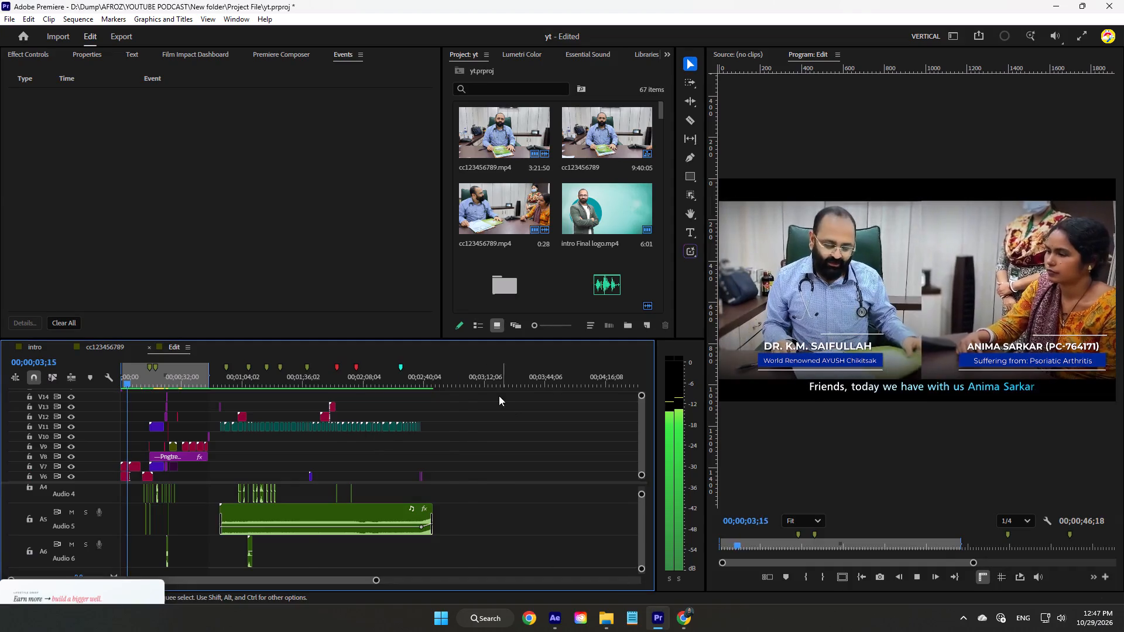
Stop the sequence playback past the last clips and change the Premiere workspace to All Panels.
{"action": "left_click", "coordinate": [461, 375]}
{"action": "left_click", "coordinate": [232, 13]}
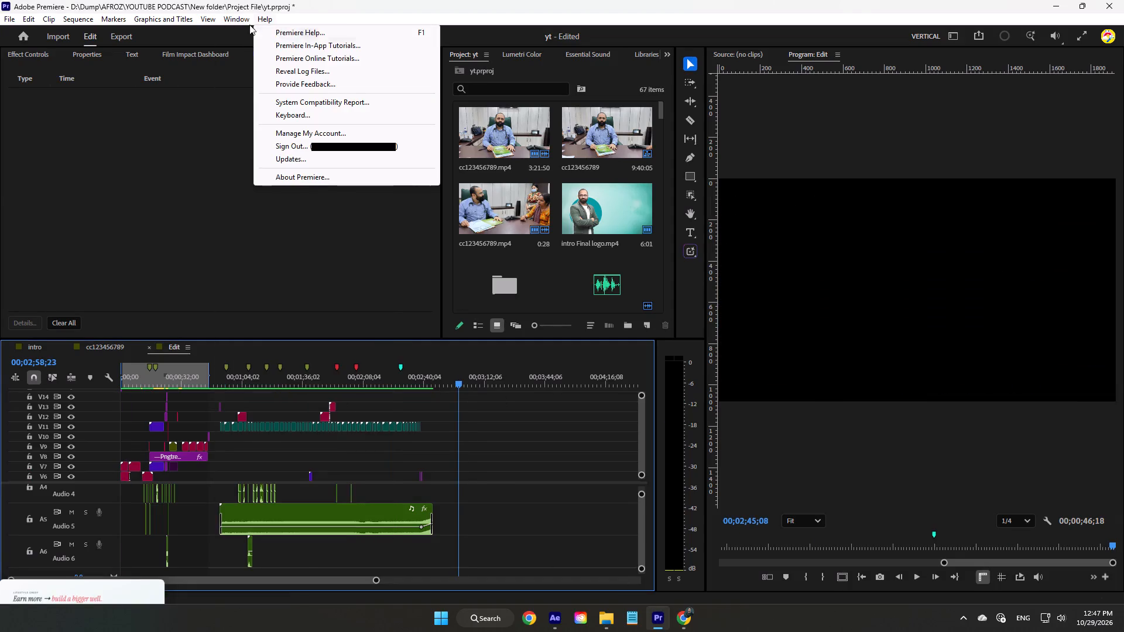
{"action": "left_click", "coordinate": [496, 35]}
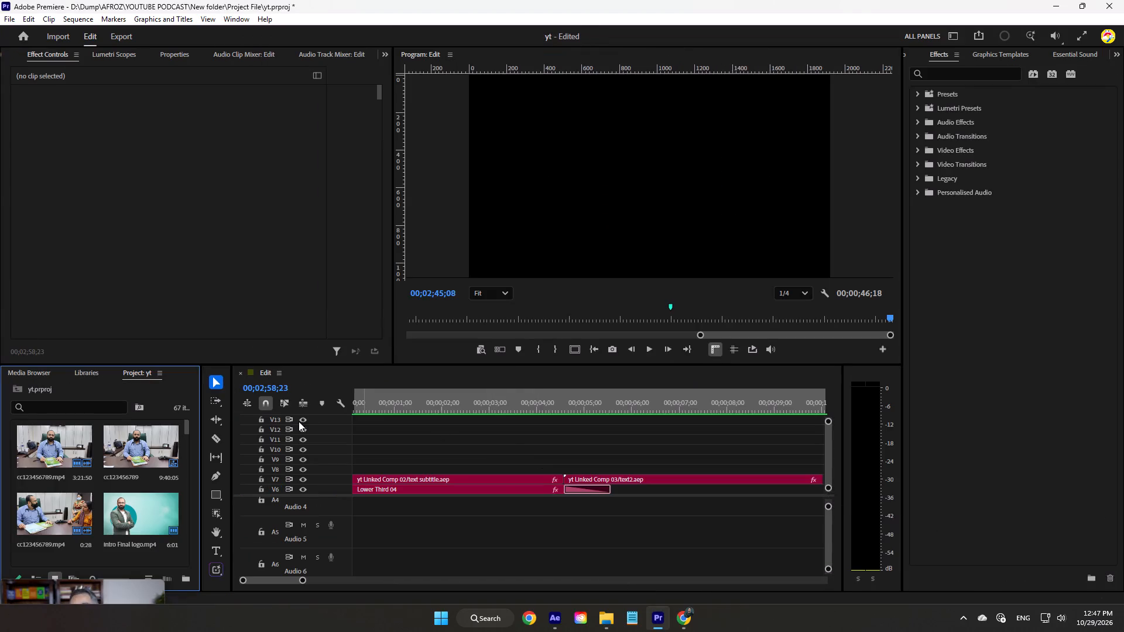
Extend the marked In-to-Out range to the end of the Edit sequence's clips, for a duration of 00;02;45;08.
{"action": "scroll", "coordinate": [440, 423], "scroll_direction": "down", "scroll_amount": 20, "text": "alt"}
{"action": "scroll", "coordinate": [440, 423], "scroll_direction": "down", "scroll_amount": 12, "text": "alt"}
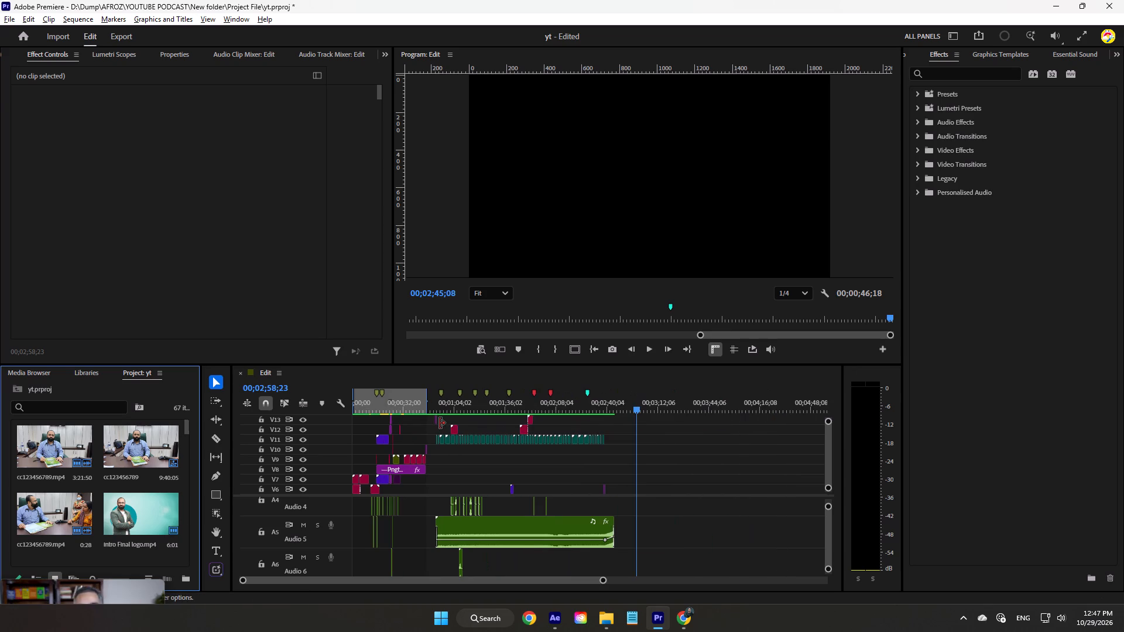
{"action": "left_click_drag", "start_coordinate": [428, 401], "coordinate": [616, 424]}
{"action": "key", "text": "equal"}
{"action": "key", "text": "equal"}
{"action": "key", "text": "equal"}
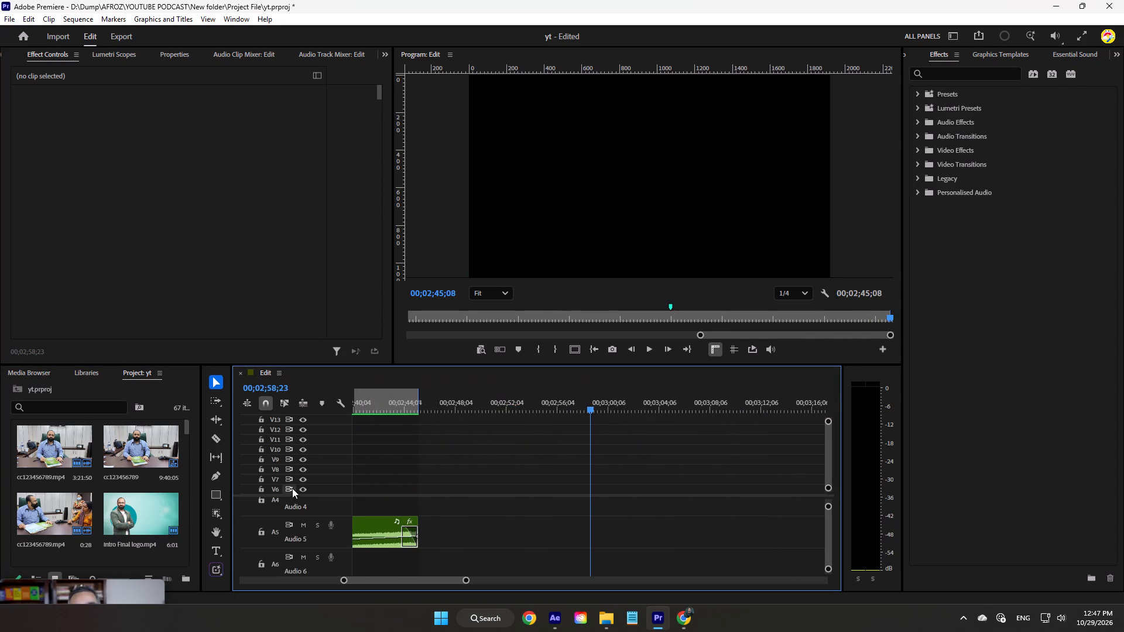
{"action": "key", "text": "minus"}
{"action": "key", "text": "minus"}
{"action": "type", "text": "--"}
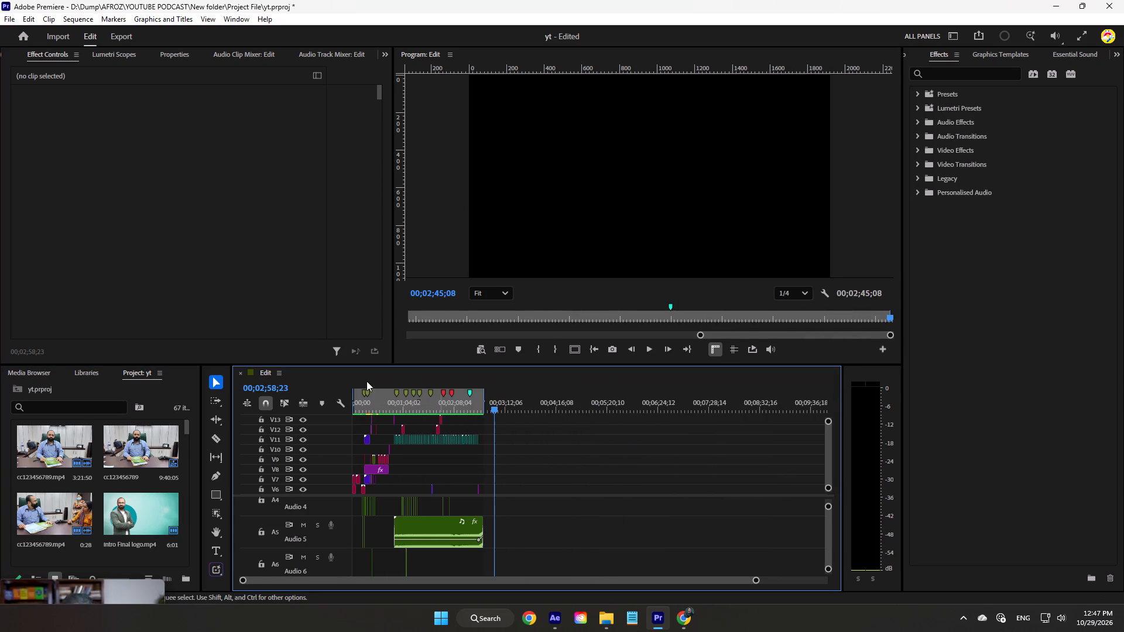
Start rendering previews for the whole marked range of the Edit sequence and show the render details.
{"action": "left_click", "coordinate": [75, 19]}
{"action": "left_click", "coordinate": [91, 53]}
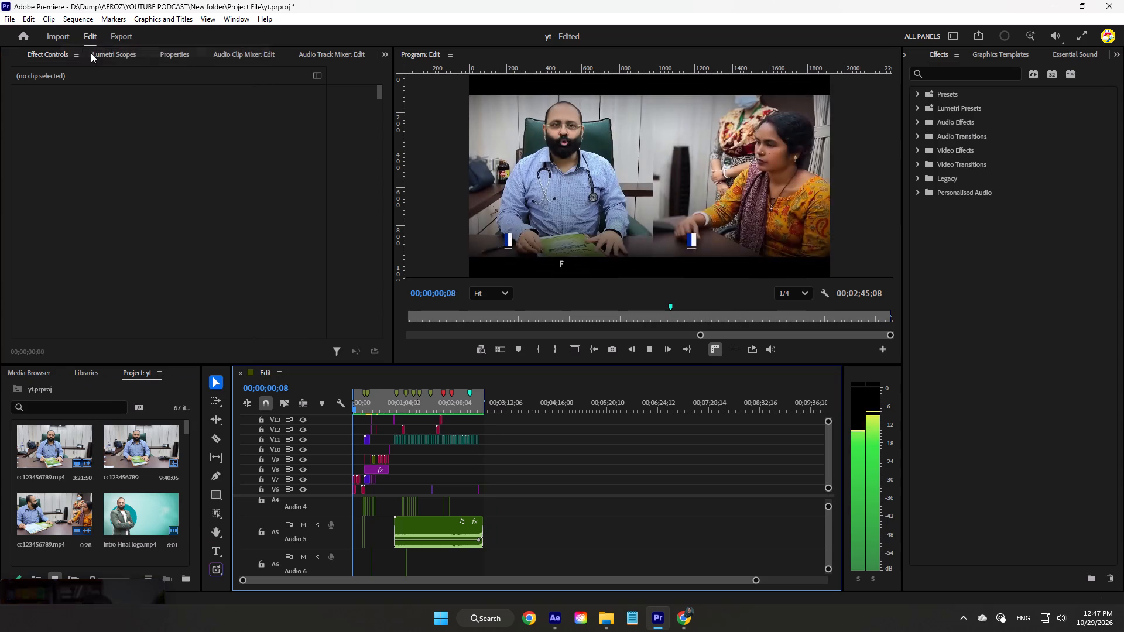
{"action": "key", "text": "space"}
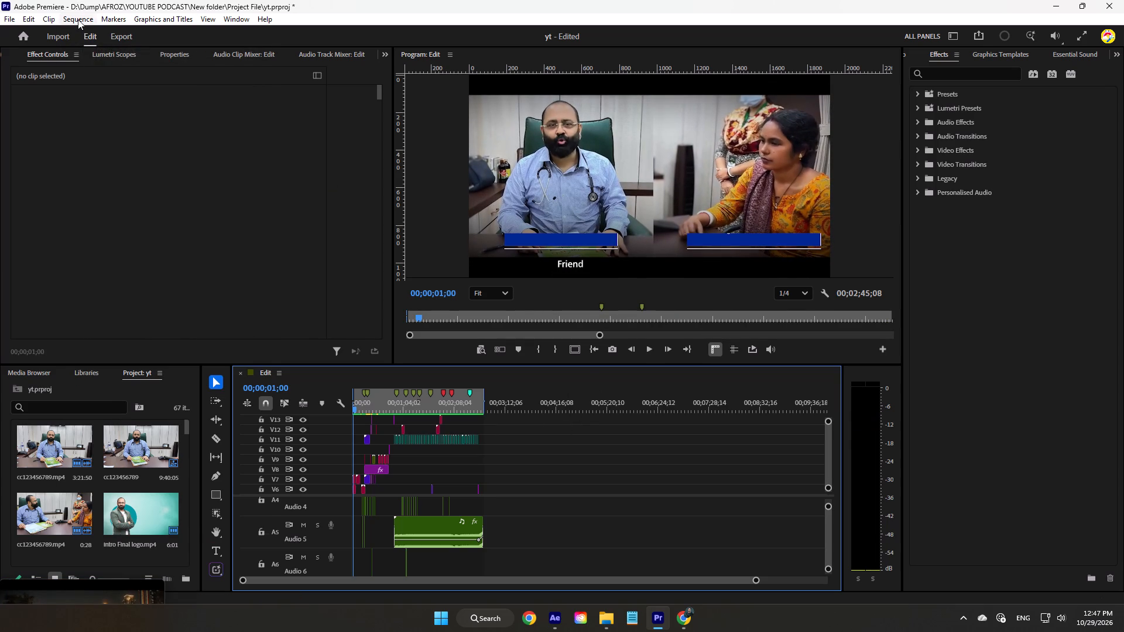
{"action": "left_click", "coordinate": [78, 19]}
{"action": "left_click", "coordinate": [92, 71]}
{"action": "left_click", "coordinate": [94, 64]}
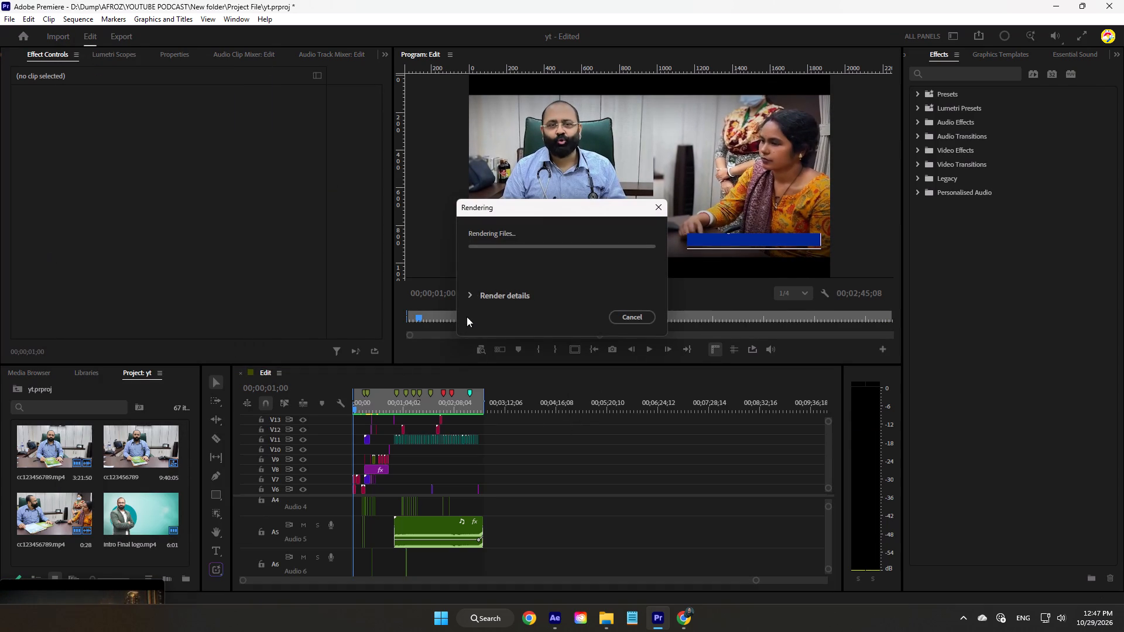
{"action": "left_click", "coordinate": [468, 294]}
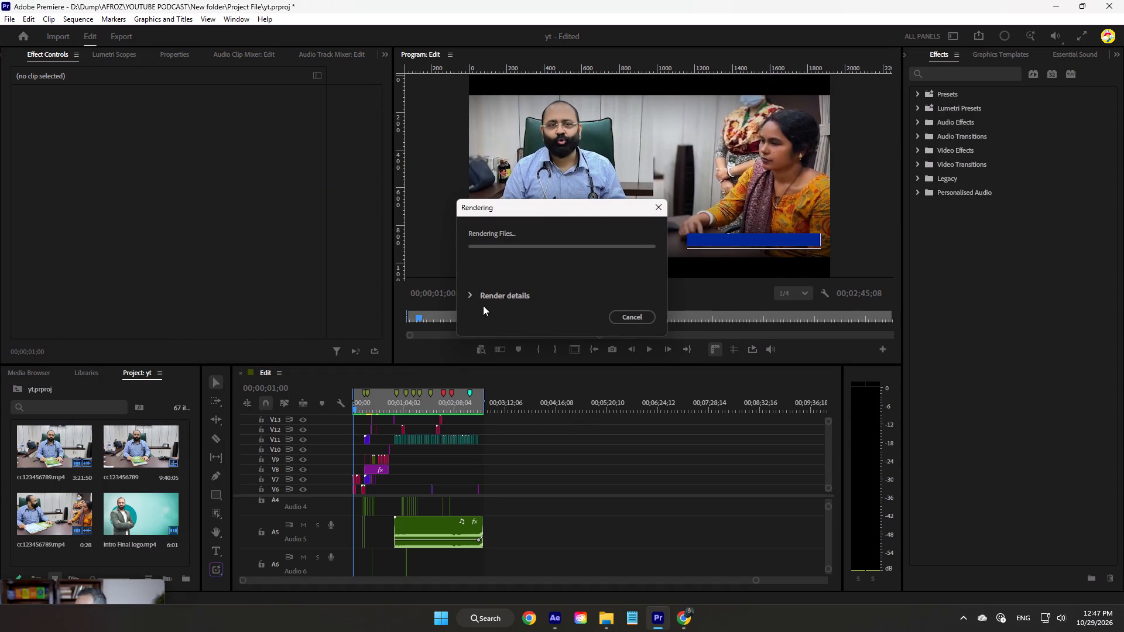
{"action": "left_click", "coordinate": [464, 284]}
{"action": "left_click", "coordinate": [472, 298]}
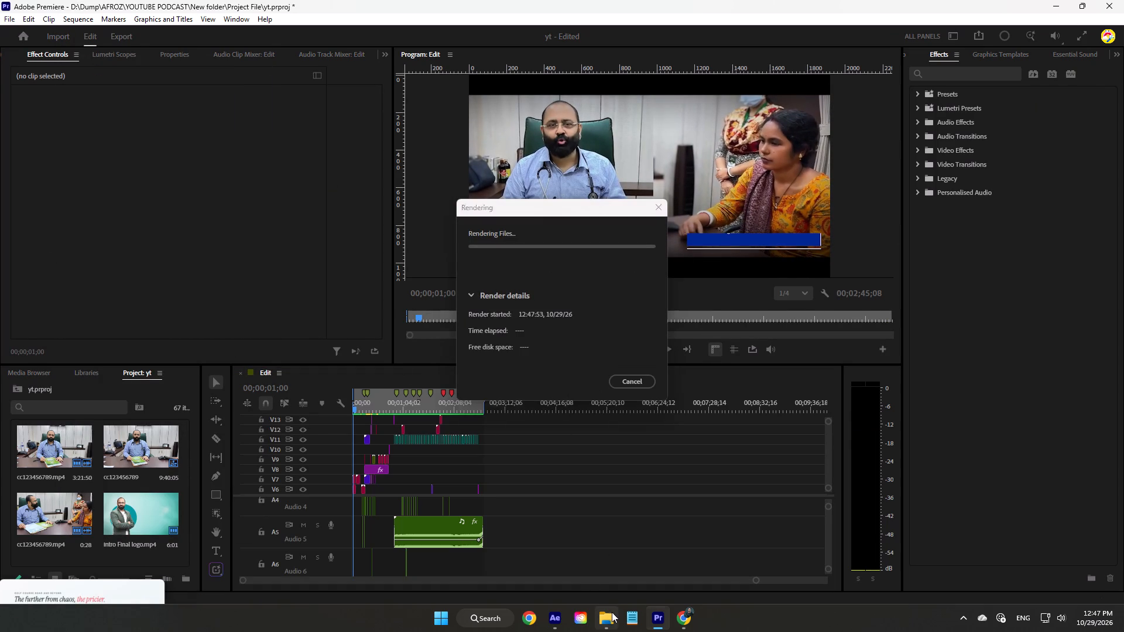
Switch to File Explorer and copy the path of New folder inside YOUTUBE PODCAST.
{"action": "left_click", "coordinate": [611, 612]}
{"action": "left_click", "coordinate": [580, 30]}
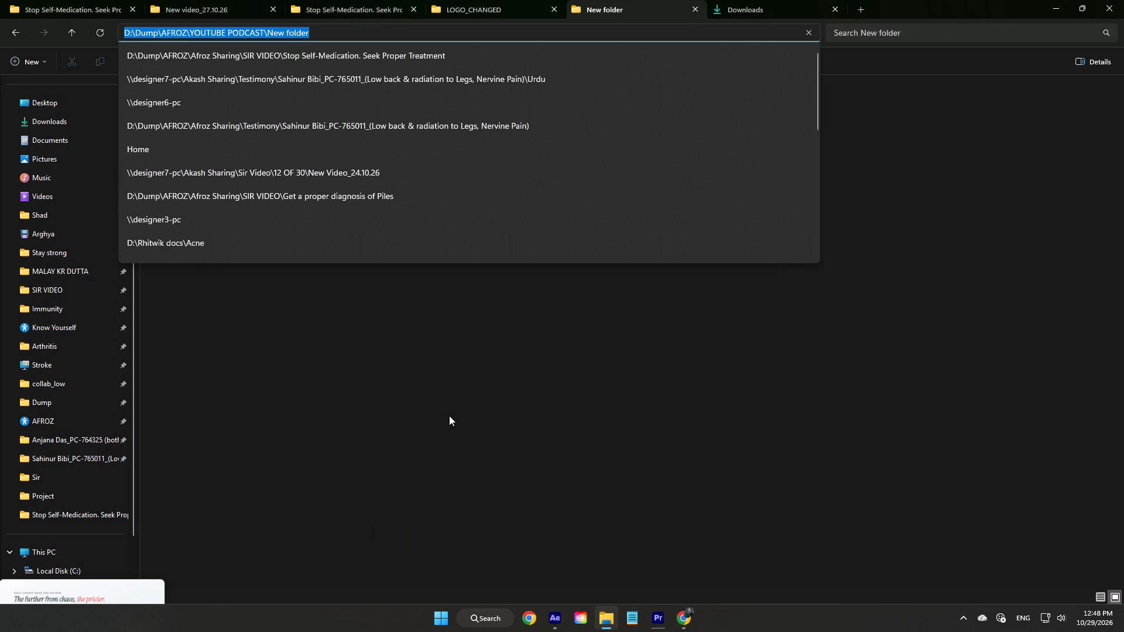
{"action": "key", "text": "ctrl+c"}
{"action": "left_click", "coordinate": [449, 410]}
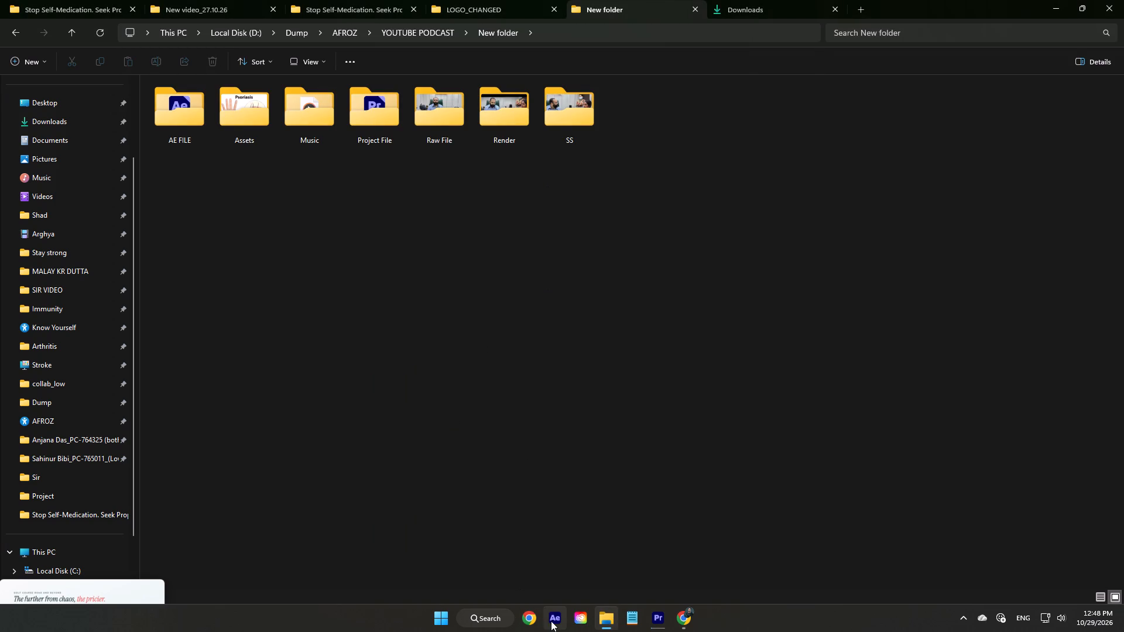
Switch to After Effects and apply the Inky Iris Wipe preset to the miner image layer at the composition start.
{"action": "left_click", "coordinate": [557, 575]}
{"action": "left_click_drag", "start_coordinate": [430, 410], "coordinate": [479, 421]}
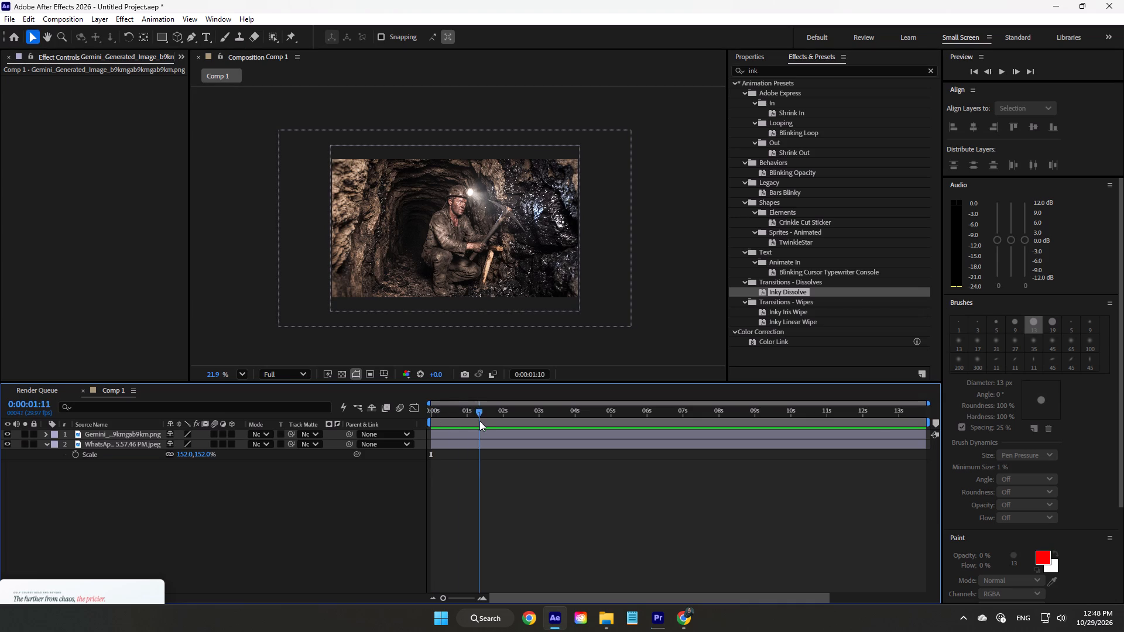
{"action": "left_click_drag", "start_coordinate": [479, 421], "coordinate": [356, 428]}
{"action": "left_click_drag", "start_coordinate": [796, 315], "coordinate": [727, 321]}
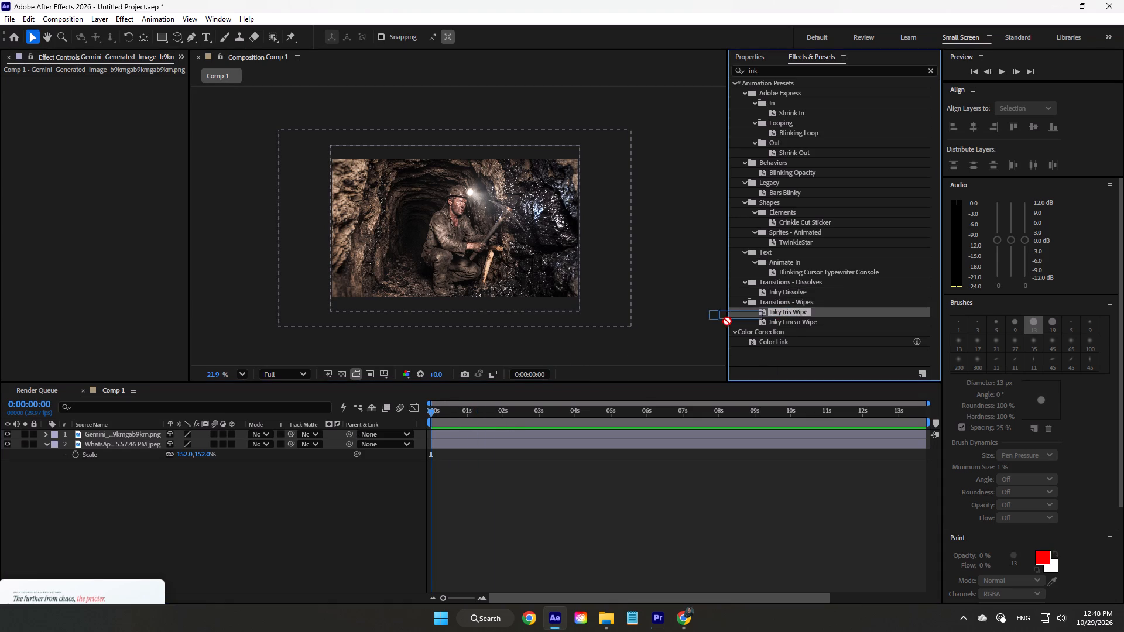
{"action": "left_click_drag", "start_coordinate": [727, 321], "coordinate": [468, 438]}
Play back and scrub the Inky Iris Wipe transition several times from the start of the composition to review it.
{"action": "key", "text": "space"}
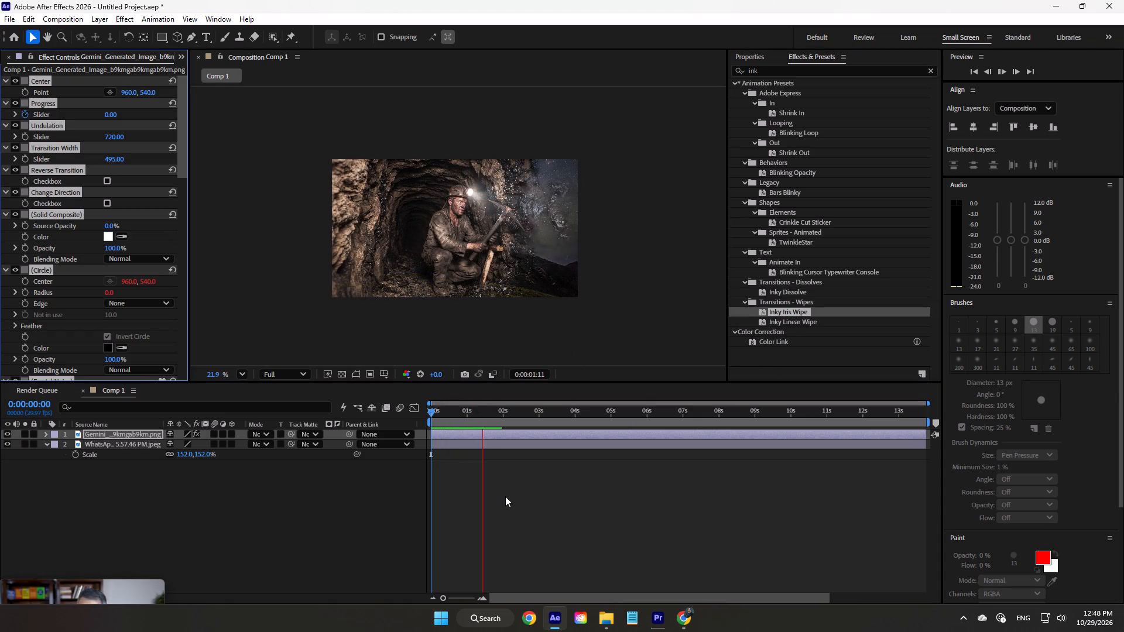
{"action": "key", "text": "space"}
{"action": "left_click_drag", "start_coordinate": [519, 411], "coordinate": [498, 411]}
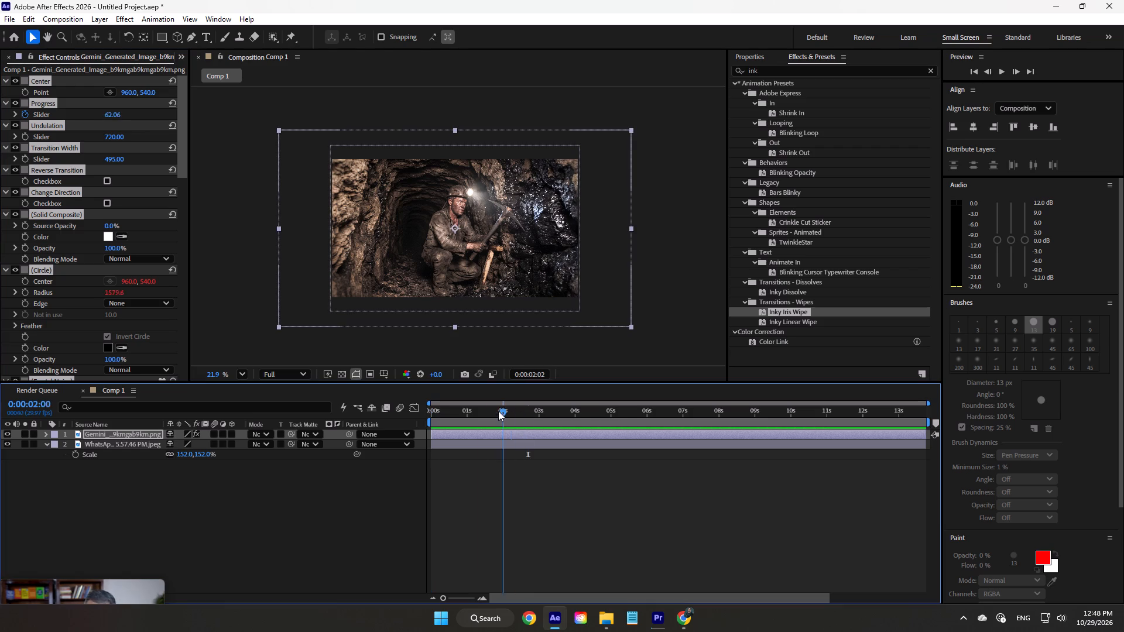
{"action": "left_click_drag", "start_coordinate": [498, 411], "coordinate": [395, 413]}
{"action": "key", "text": "space"}
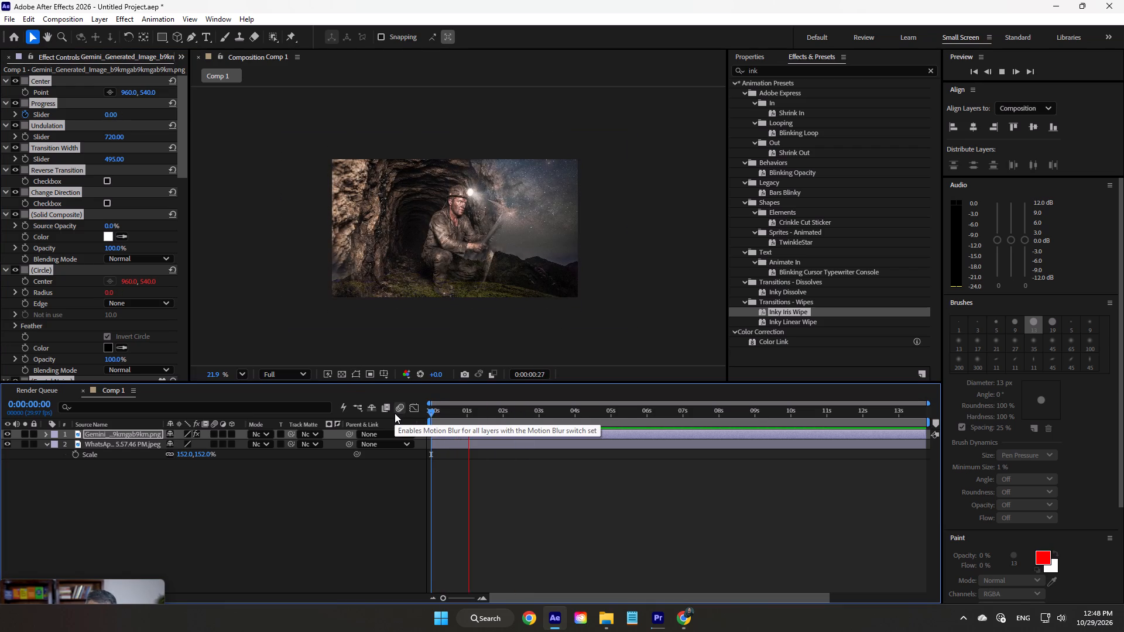
{"action": "key", "text": "space"}
{"action": "left_click_drag", "start_coordinate": [508, 410], "coordinate": [451, 414]}
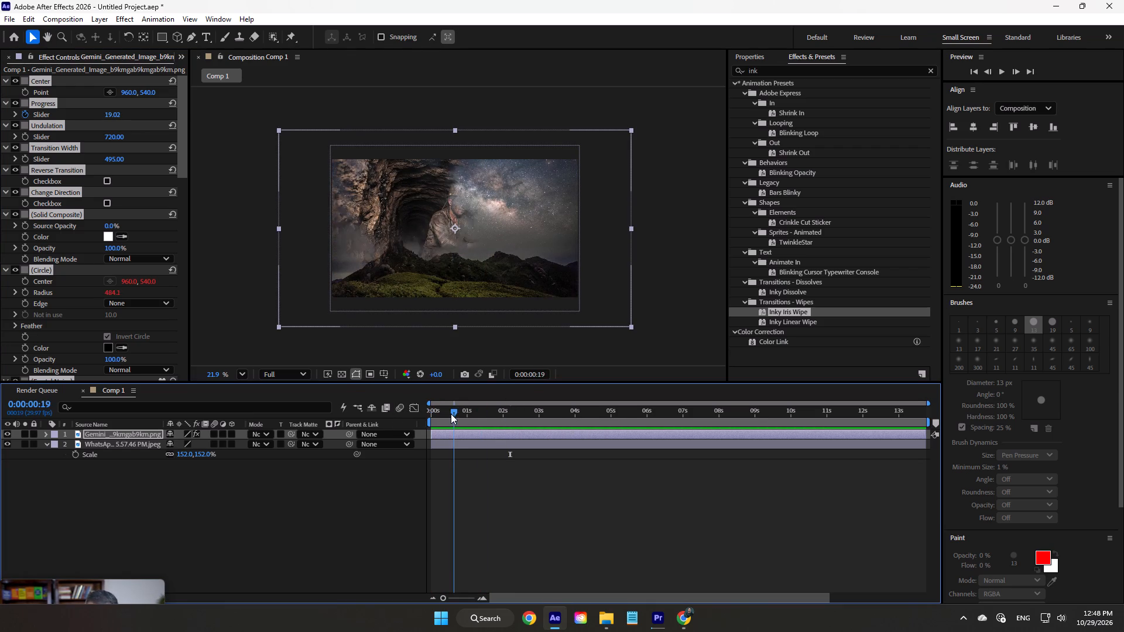
{"action": "left_click_drag", "start_coordinate": [451, 414], "coordinate": [412, 410]}
{"action": "key", "text": "space"}
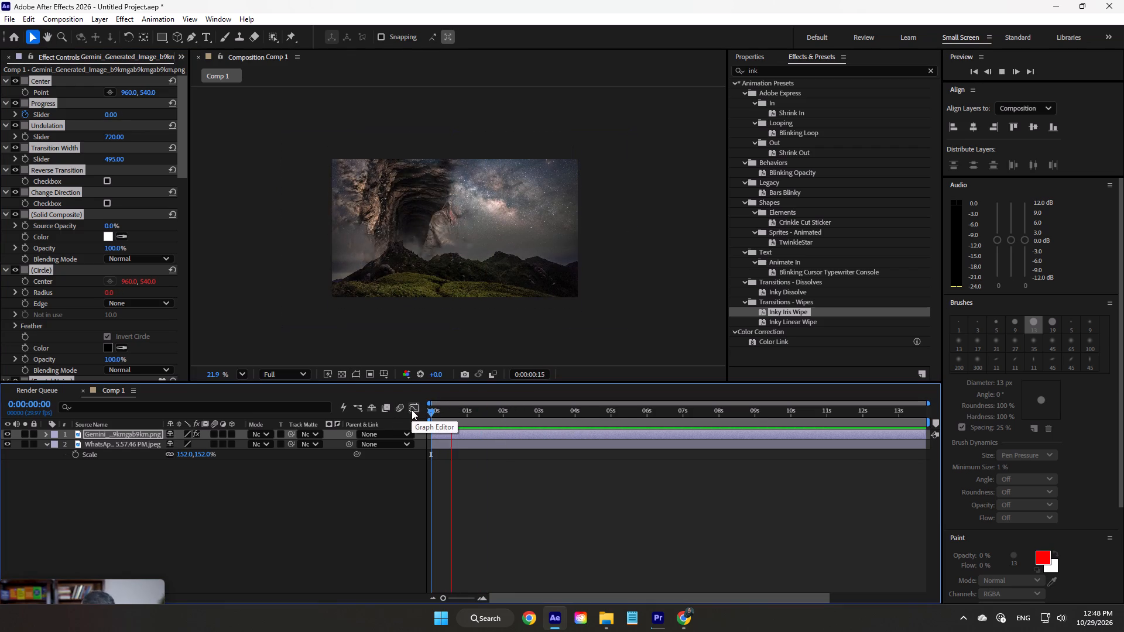
{"action": "key", "text": "space"}
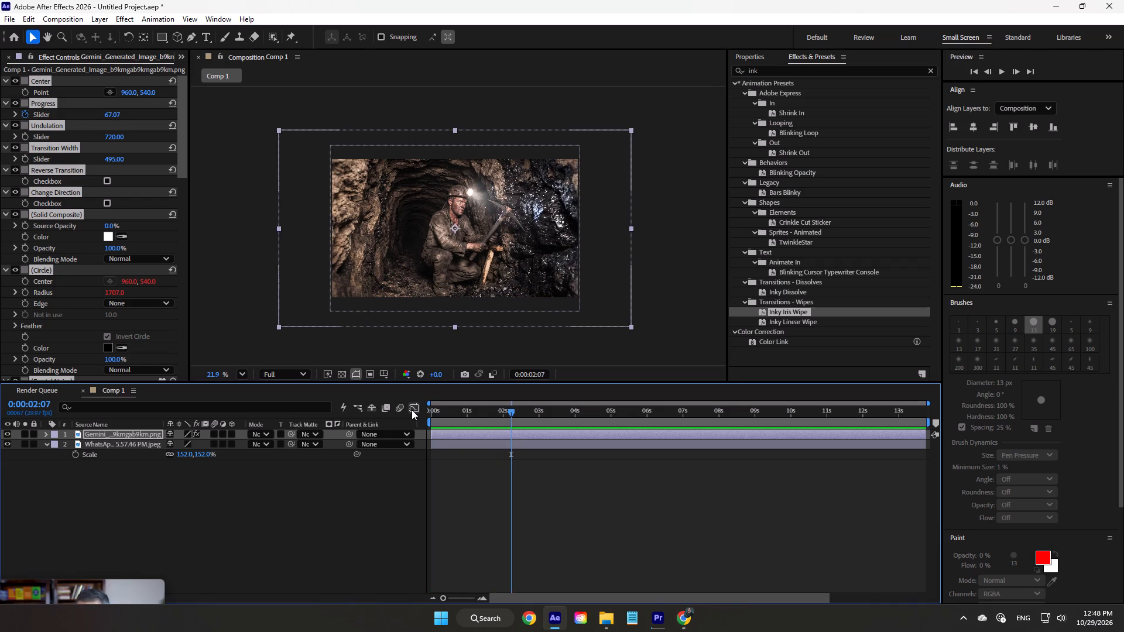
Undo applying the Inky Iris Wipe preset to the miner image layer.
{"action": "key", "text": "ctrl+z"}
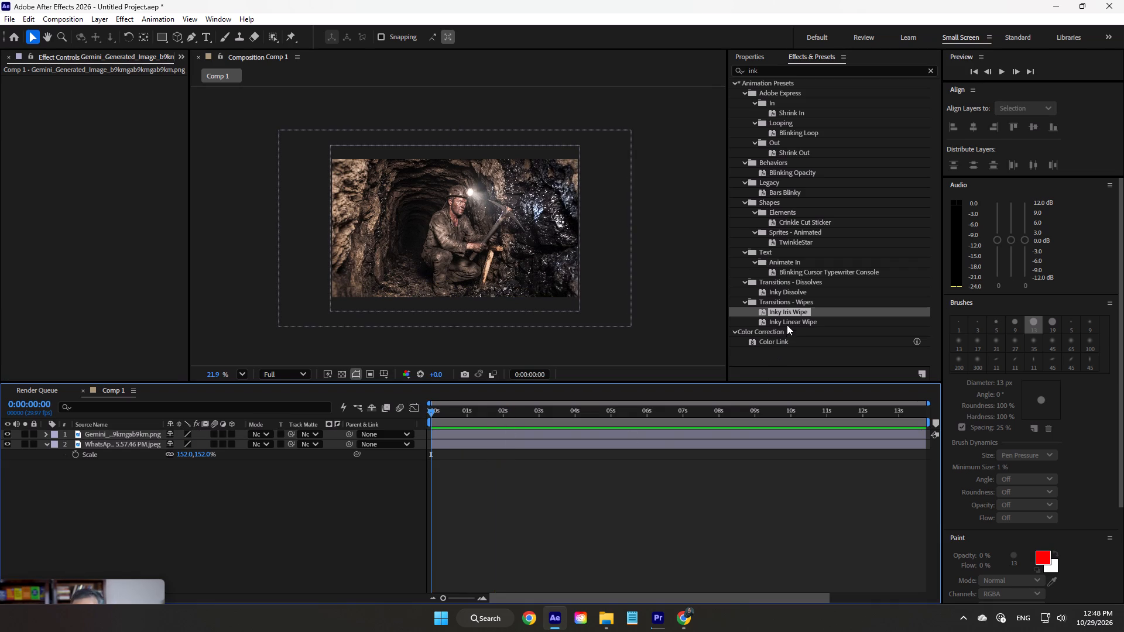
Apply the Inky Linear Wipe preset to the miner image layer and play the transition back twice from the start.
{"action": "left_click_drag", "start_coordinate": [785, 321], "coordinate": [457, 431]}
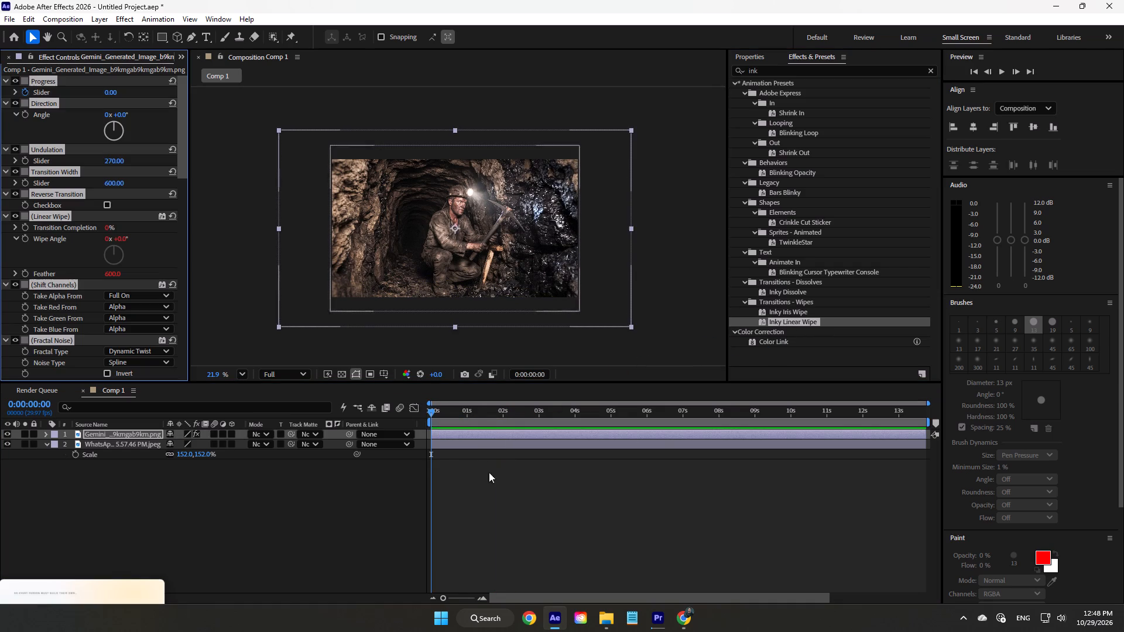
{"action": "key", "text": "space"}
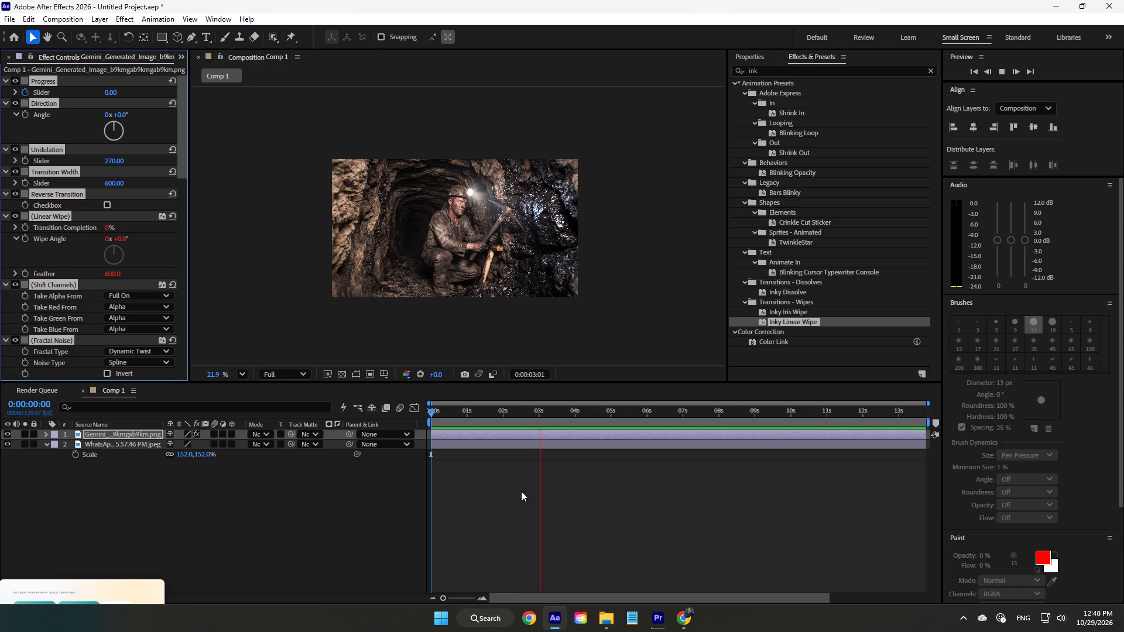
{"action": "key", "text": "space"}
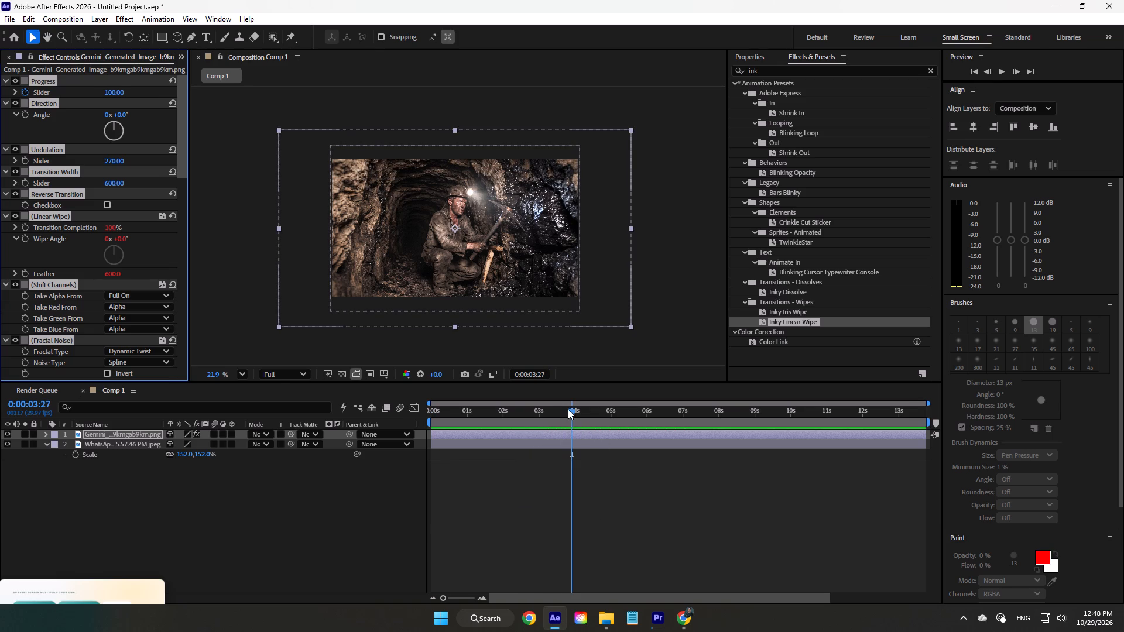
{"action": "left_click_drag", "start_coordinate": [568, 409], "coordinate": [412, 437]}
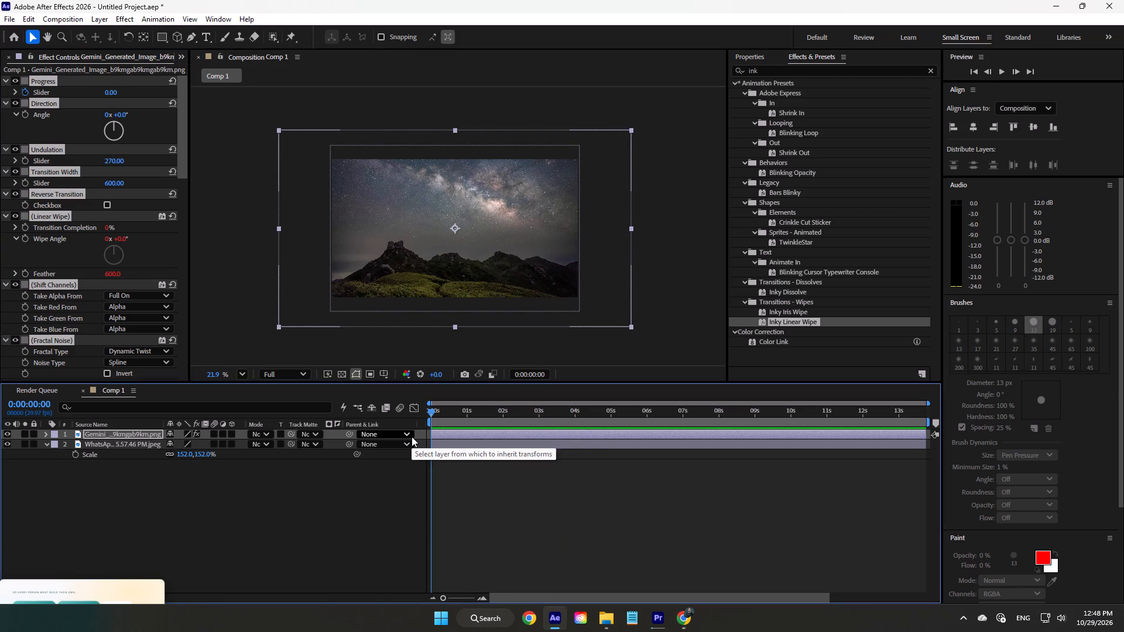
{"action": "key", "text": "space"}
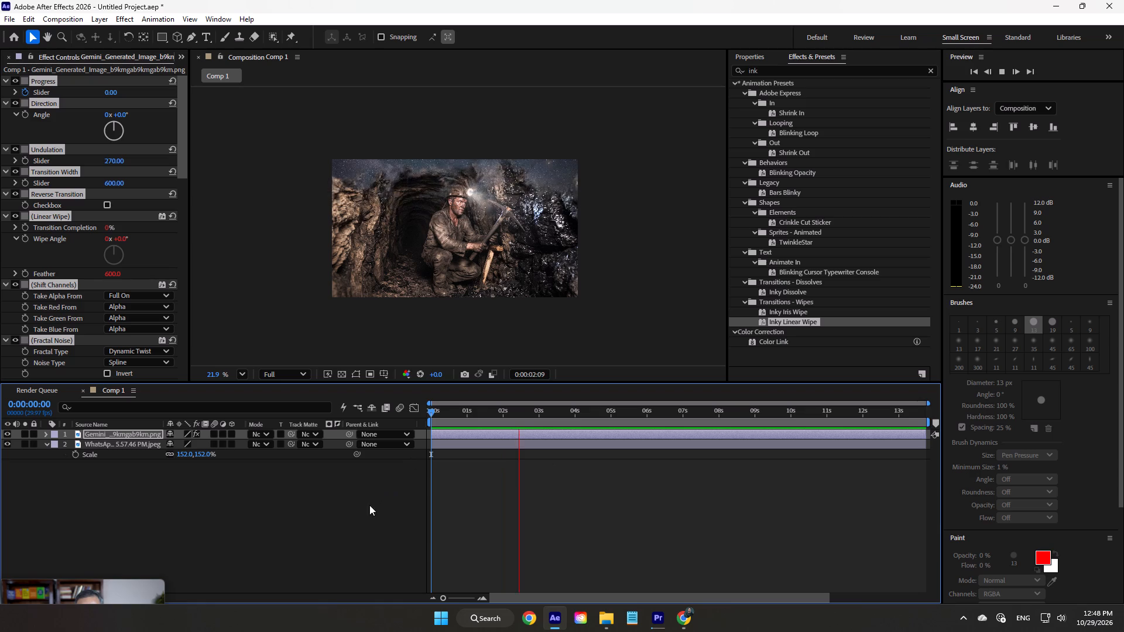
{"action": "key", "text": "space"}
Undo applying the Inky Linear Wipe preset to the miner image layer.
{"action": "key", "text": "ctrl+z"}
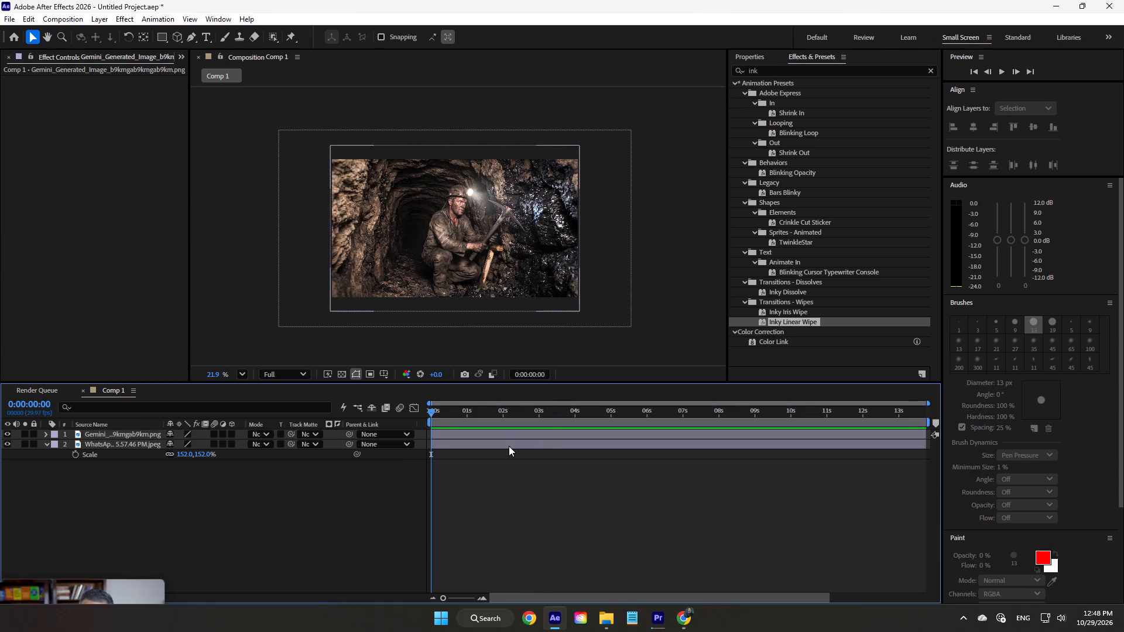
Apply the Blinking Cursor Typewriter Console preset to the miner image layer and play back the composition.
{"action": "left_click_drag", "start_coordinate": [804, 270], "coordinate": [467, 432]}
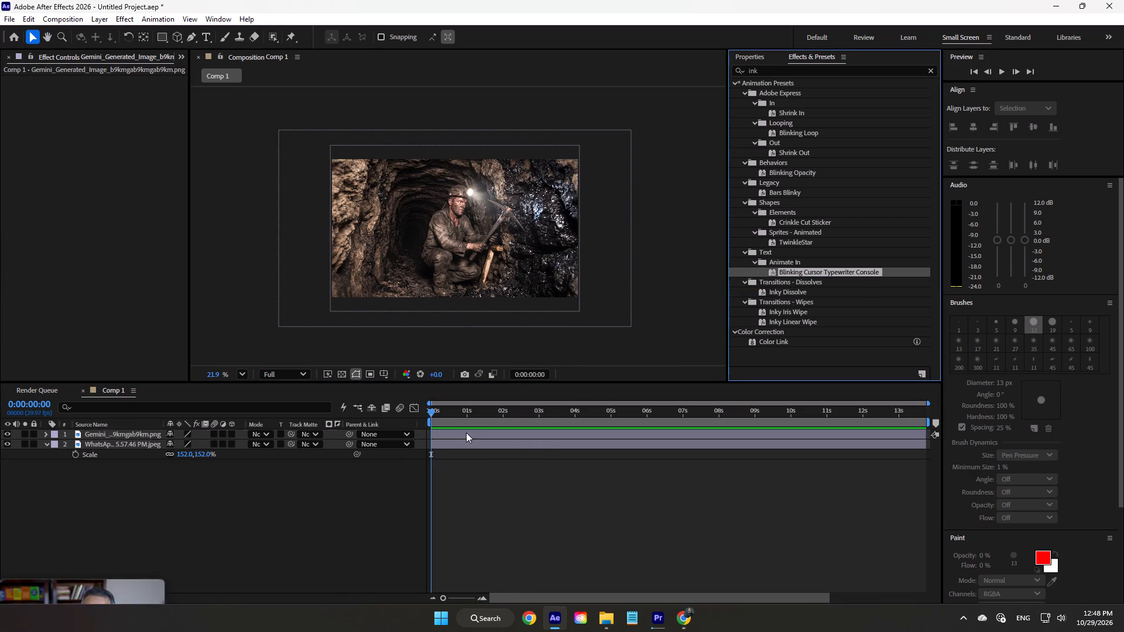
{"action": "key", "text": "space"}
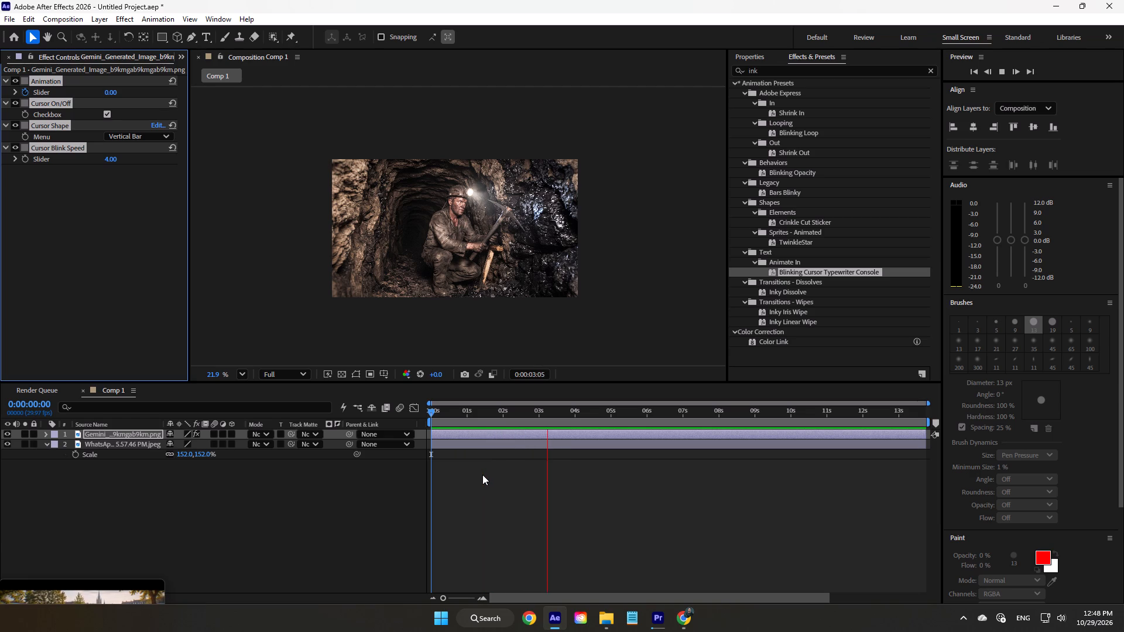
{"action": "key", "text": "space"}
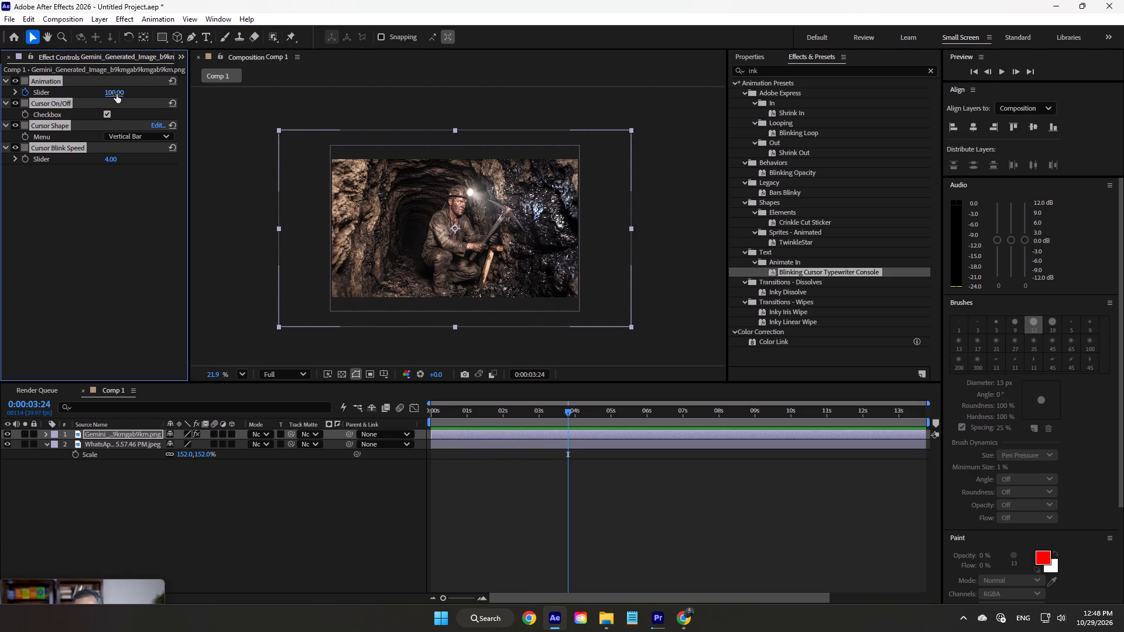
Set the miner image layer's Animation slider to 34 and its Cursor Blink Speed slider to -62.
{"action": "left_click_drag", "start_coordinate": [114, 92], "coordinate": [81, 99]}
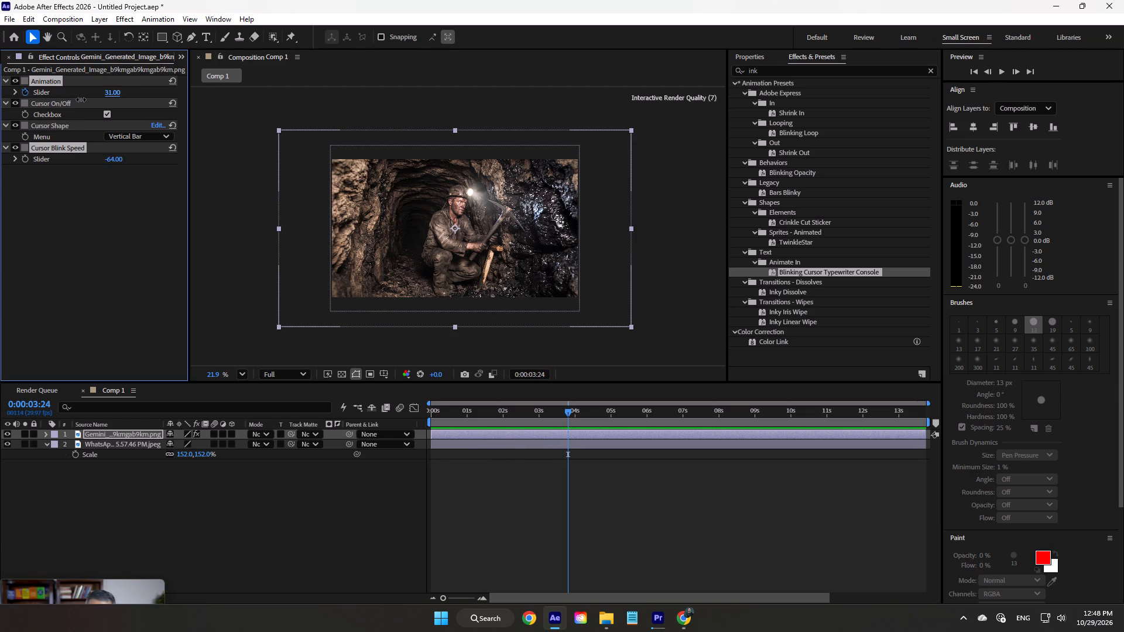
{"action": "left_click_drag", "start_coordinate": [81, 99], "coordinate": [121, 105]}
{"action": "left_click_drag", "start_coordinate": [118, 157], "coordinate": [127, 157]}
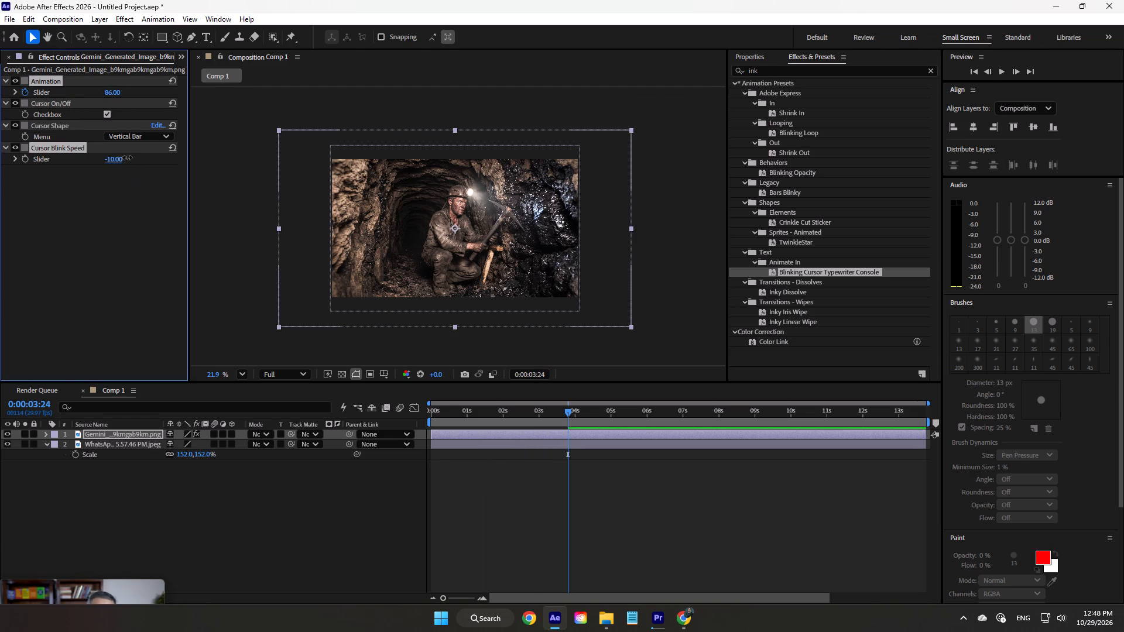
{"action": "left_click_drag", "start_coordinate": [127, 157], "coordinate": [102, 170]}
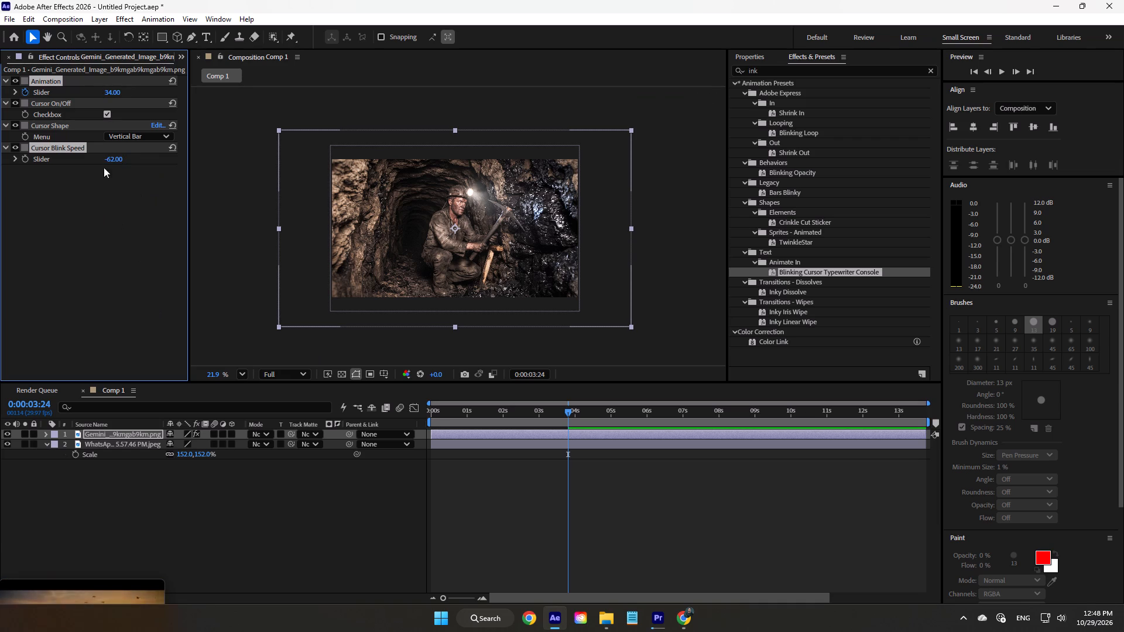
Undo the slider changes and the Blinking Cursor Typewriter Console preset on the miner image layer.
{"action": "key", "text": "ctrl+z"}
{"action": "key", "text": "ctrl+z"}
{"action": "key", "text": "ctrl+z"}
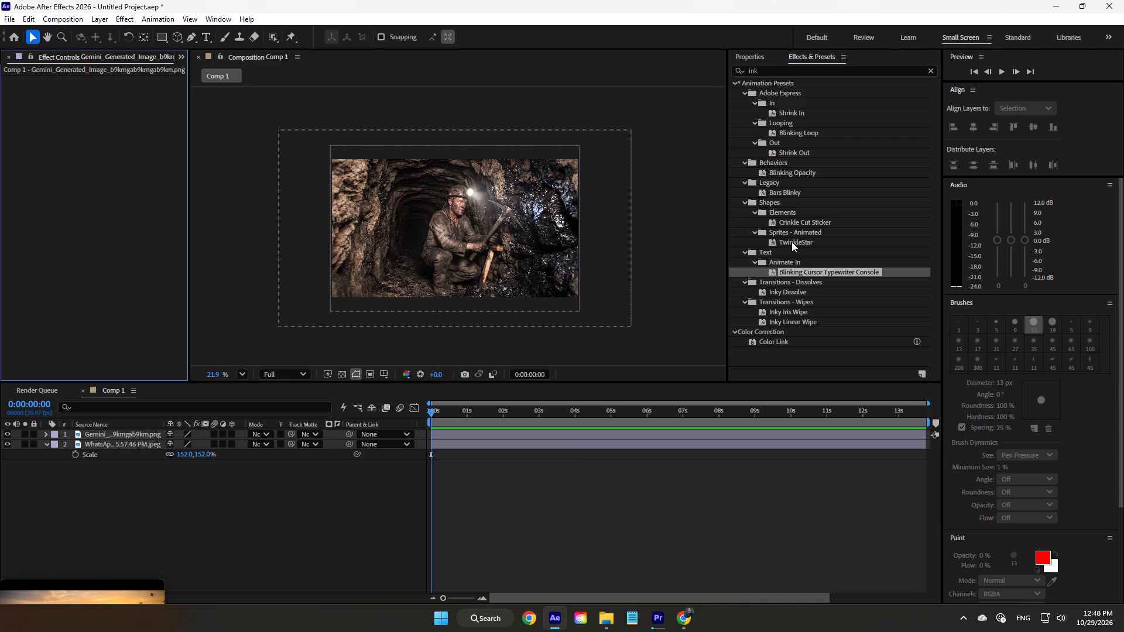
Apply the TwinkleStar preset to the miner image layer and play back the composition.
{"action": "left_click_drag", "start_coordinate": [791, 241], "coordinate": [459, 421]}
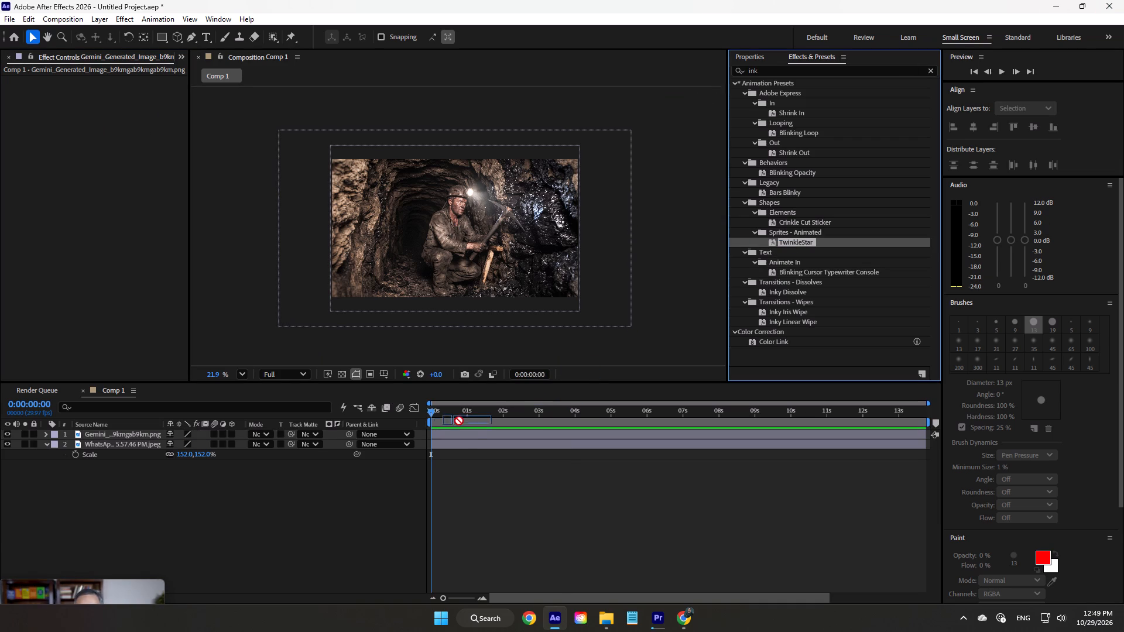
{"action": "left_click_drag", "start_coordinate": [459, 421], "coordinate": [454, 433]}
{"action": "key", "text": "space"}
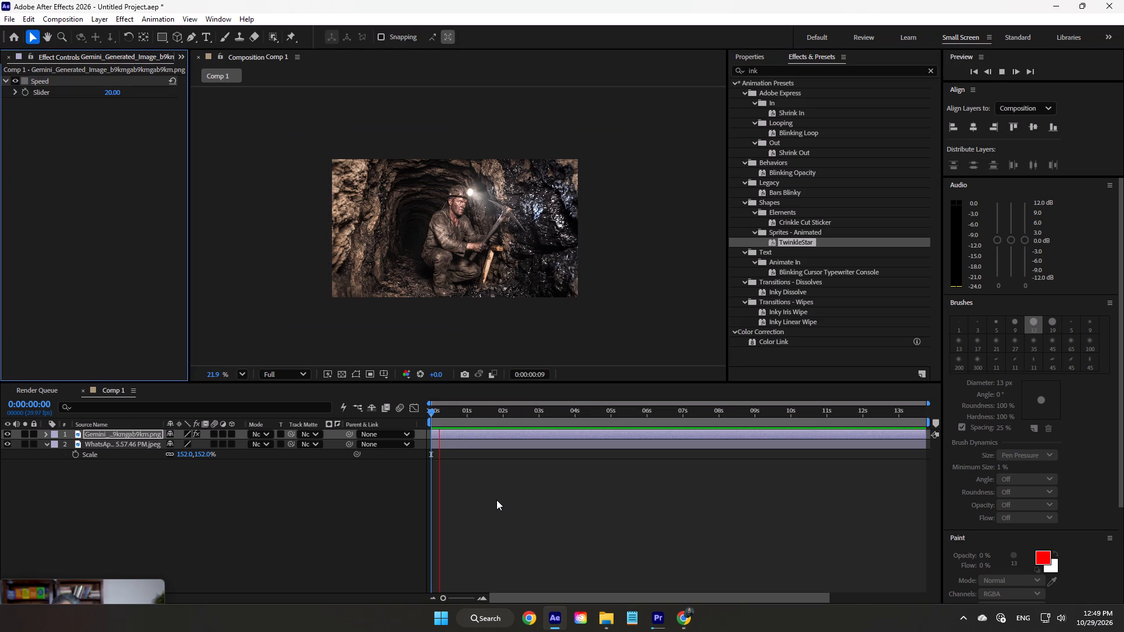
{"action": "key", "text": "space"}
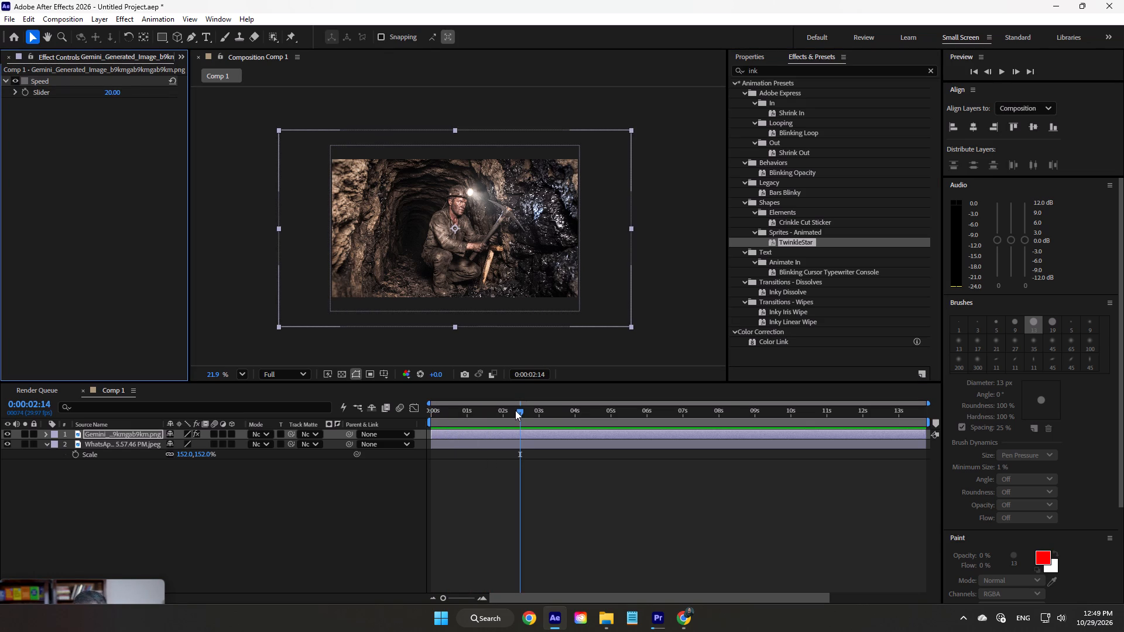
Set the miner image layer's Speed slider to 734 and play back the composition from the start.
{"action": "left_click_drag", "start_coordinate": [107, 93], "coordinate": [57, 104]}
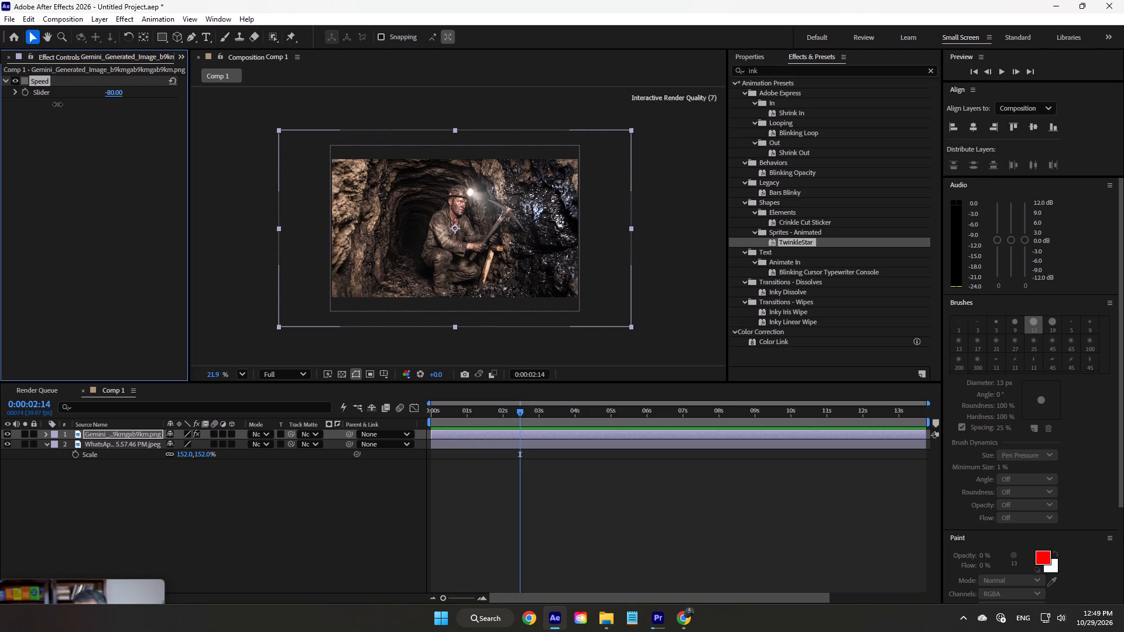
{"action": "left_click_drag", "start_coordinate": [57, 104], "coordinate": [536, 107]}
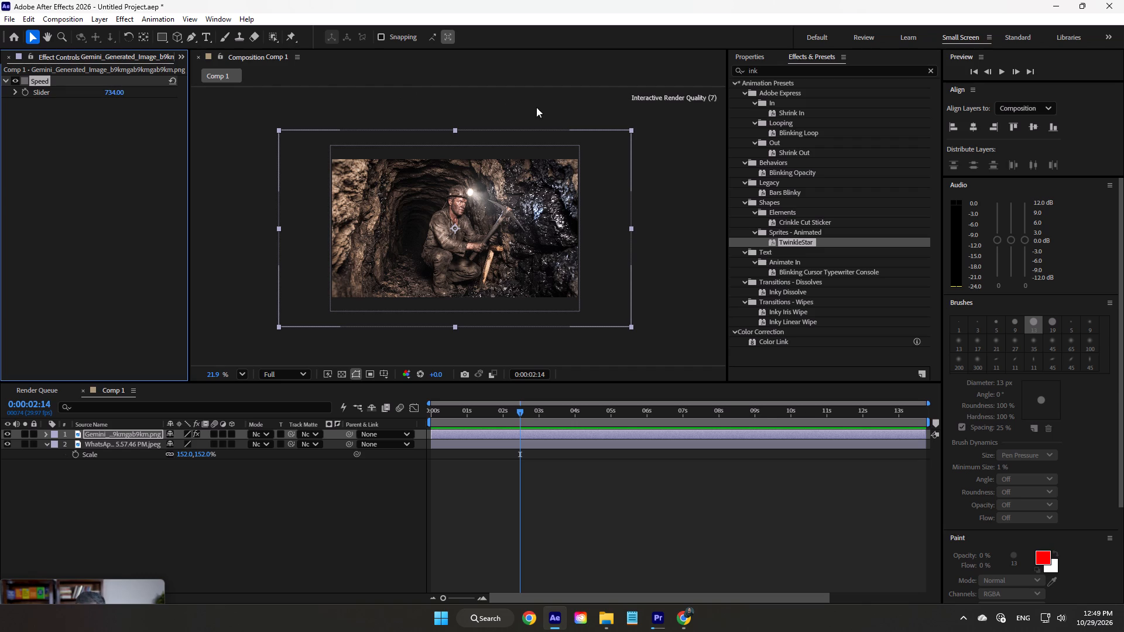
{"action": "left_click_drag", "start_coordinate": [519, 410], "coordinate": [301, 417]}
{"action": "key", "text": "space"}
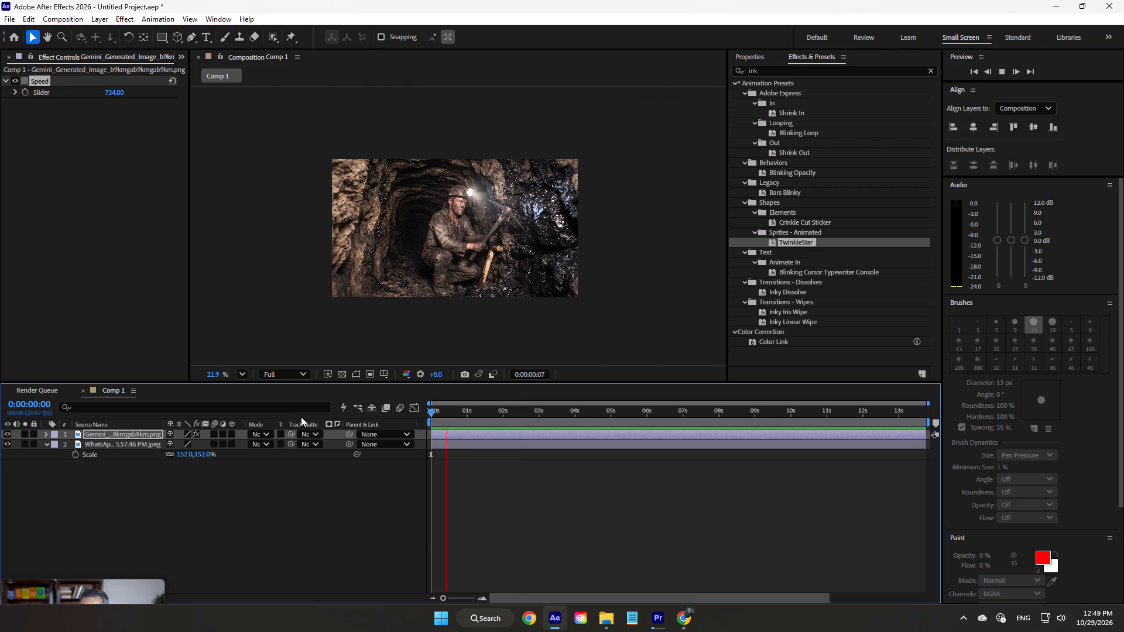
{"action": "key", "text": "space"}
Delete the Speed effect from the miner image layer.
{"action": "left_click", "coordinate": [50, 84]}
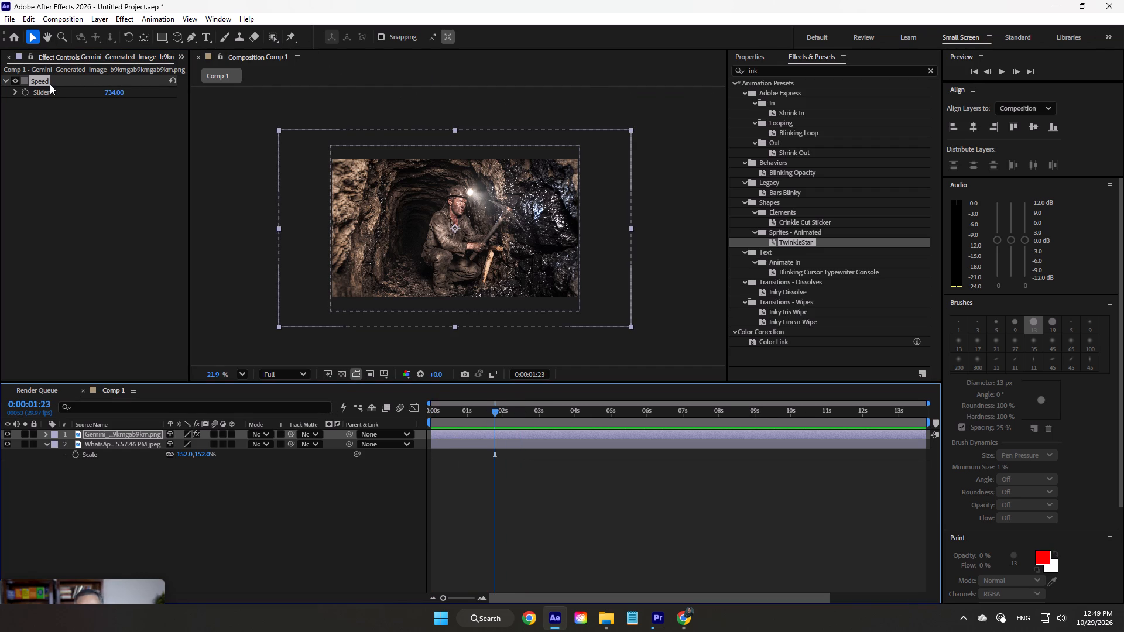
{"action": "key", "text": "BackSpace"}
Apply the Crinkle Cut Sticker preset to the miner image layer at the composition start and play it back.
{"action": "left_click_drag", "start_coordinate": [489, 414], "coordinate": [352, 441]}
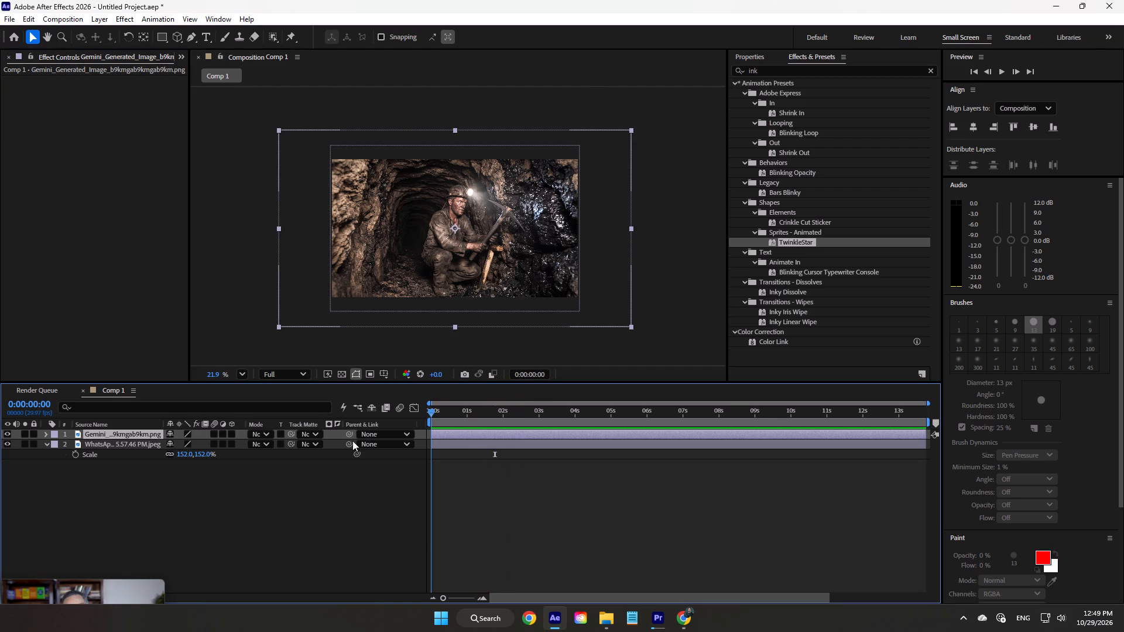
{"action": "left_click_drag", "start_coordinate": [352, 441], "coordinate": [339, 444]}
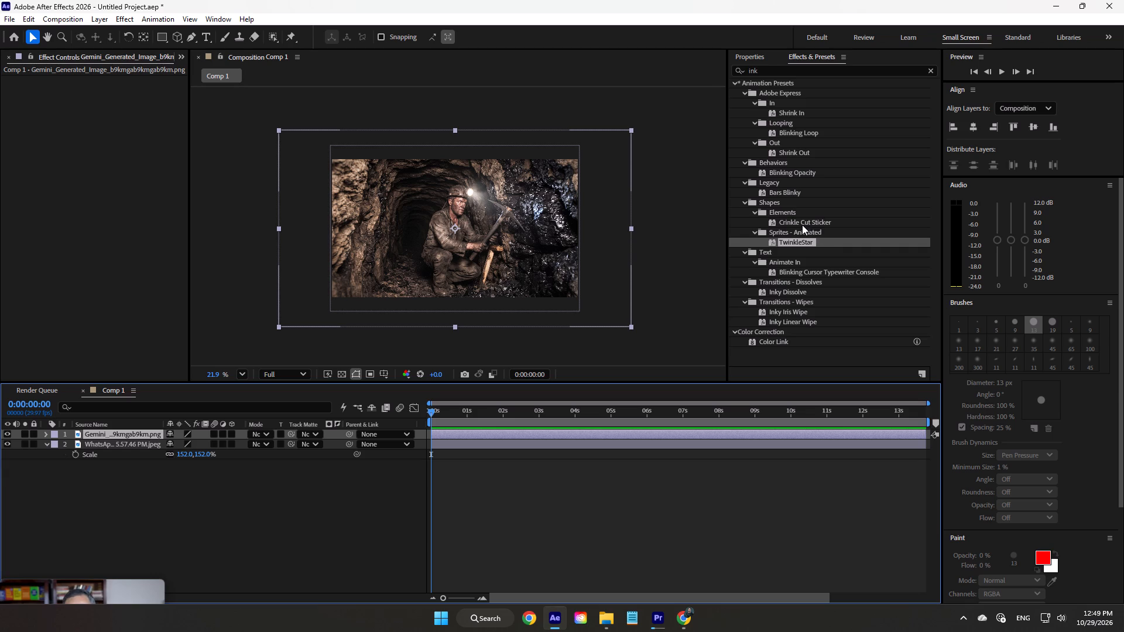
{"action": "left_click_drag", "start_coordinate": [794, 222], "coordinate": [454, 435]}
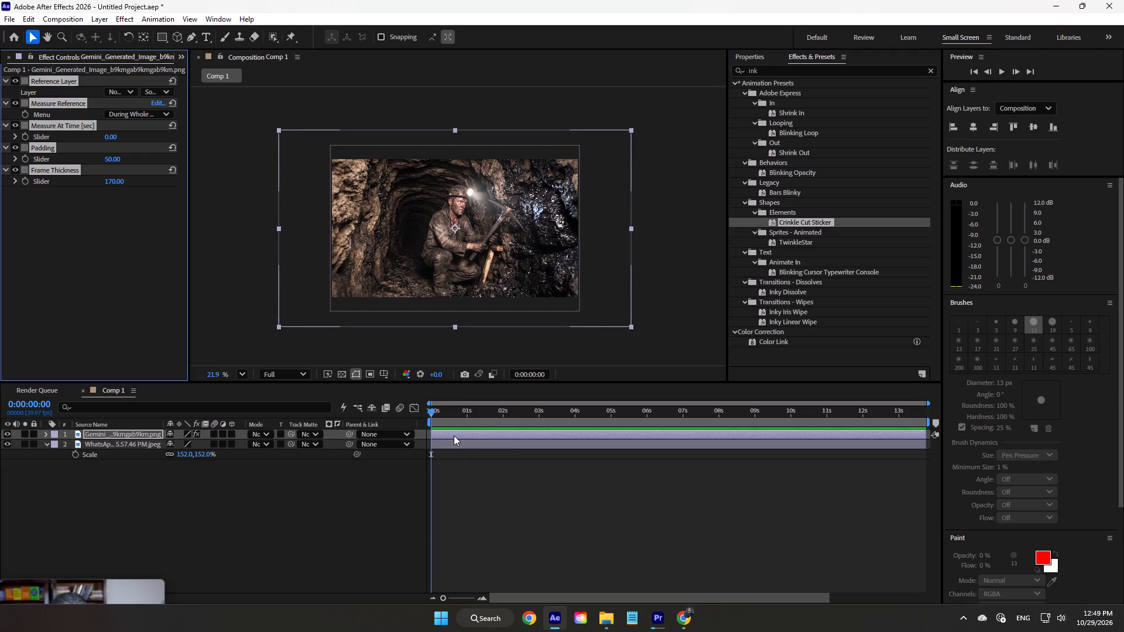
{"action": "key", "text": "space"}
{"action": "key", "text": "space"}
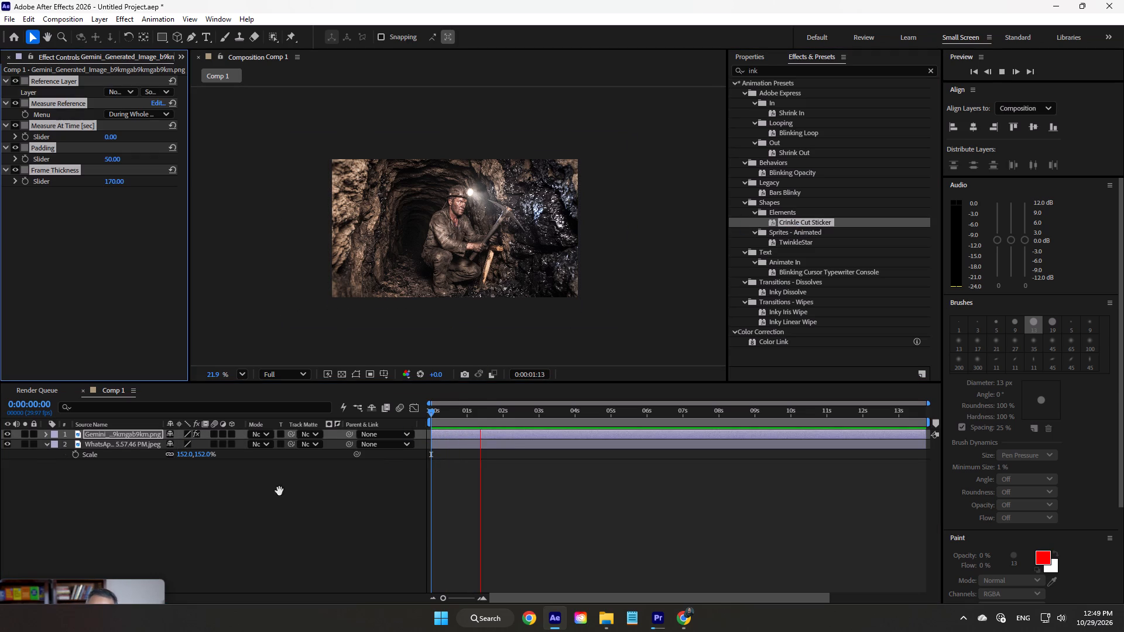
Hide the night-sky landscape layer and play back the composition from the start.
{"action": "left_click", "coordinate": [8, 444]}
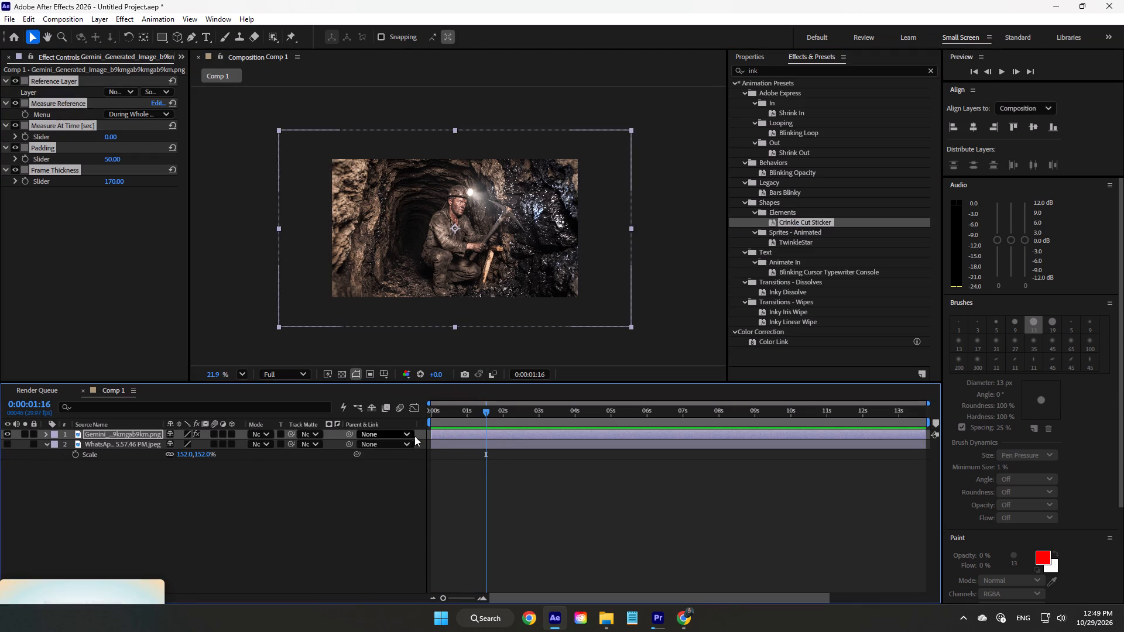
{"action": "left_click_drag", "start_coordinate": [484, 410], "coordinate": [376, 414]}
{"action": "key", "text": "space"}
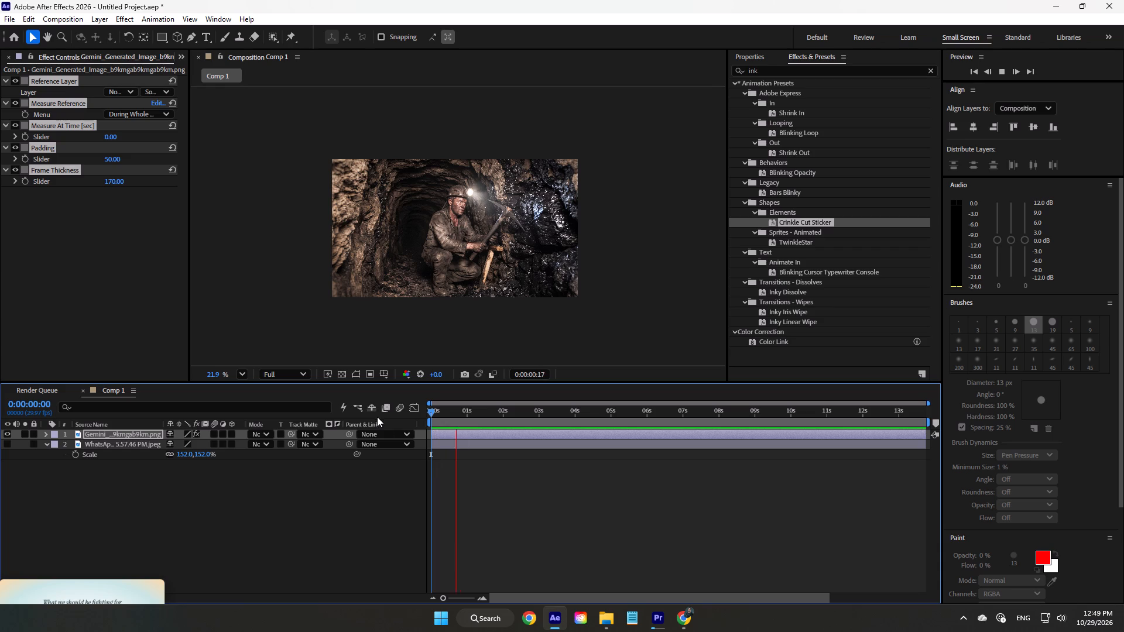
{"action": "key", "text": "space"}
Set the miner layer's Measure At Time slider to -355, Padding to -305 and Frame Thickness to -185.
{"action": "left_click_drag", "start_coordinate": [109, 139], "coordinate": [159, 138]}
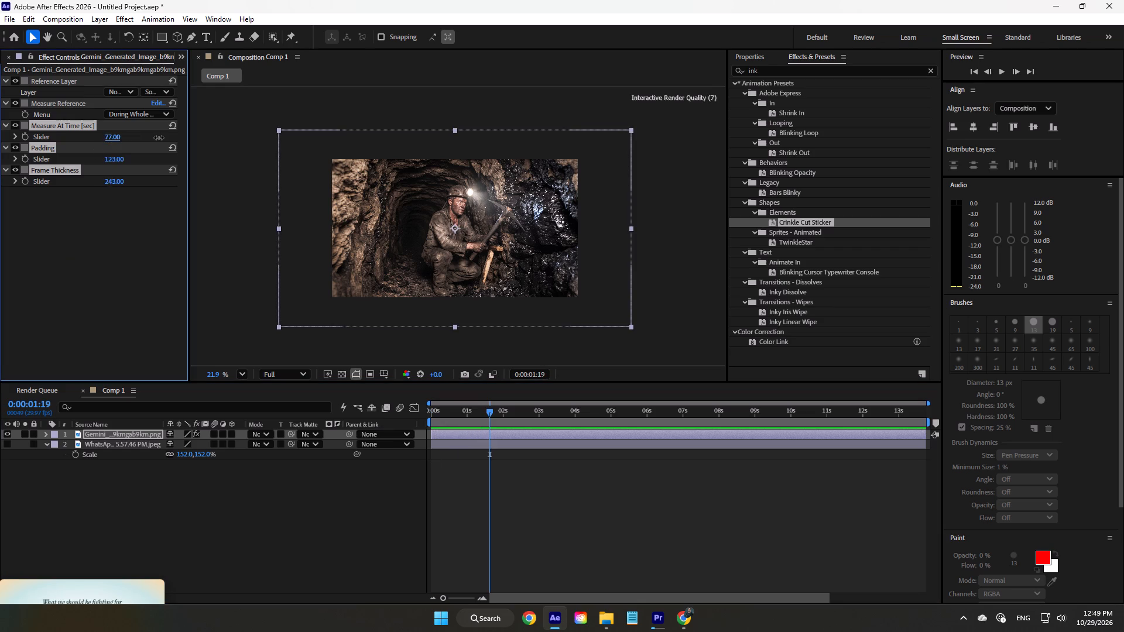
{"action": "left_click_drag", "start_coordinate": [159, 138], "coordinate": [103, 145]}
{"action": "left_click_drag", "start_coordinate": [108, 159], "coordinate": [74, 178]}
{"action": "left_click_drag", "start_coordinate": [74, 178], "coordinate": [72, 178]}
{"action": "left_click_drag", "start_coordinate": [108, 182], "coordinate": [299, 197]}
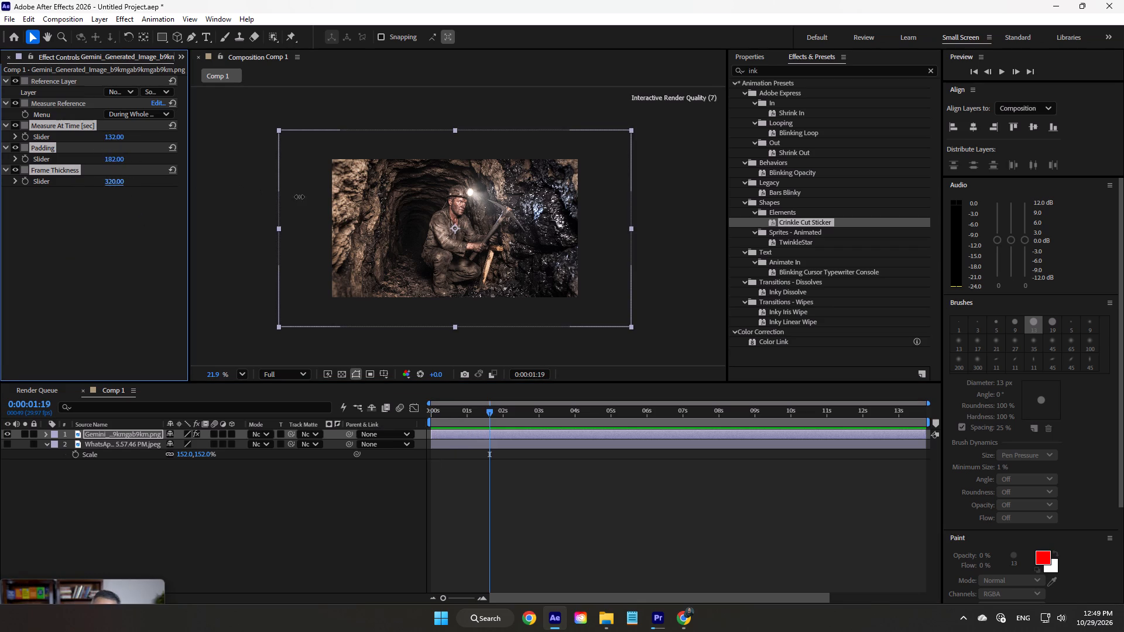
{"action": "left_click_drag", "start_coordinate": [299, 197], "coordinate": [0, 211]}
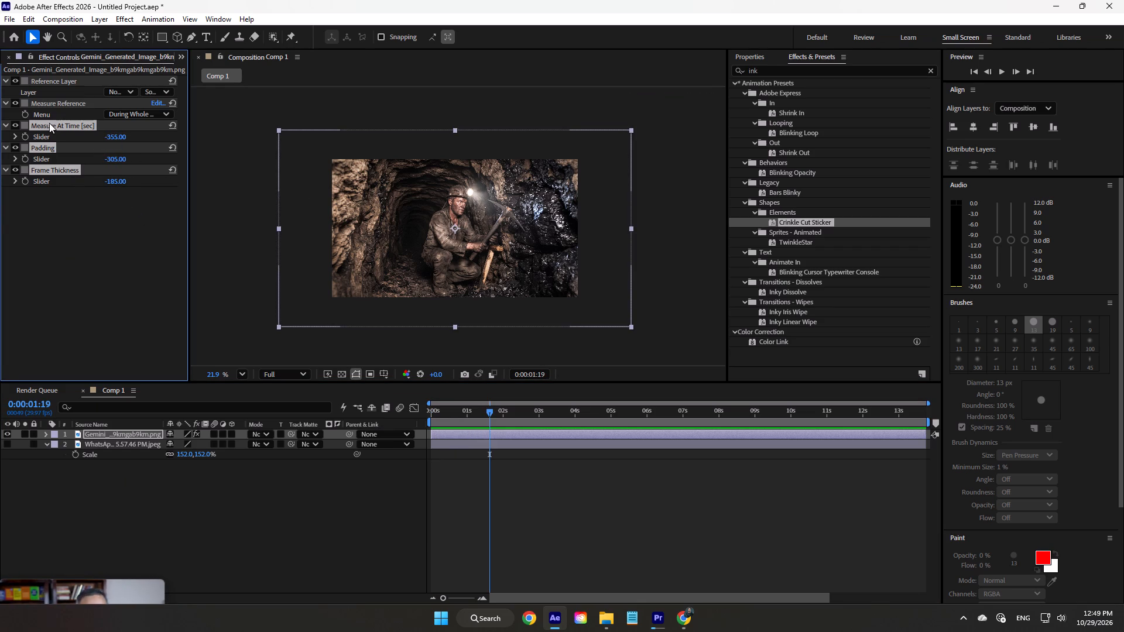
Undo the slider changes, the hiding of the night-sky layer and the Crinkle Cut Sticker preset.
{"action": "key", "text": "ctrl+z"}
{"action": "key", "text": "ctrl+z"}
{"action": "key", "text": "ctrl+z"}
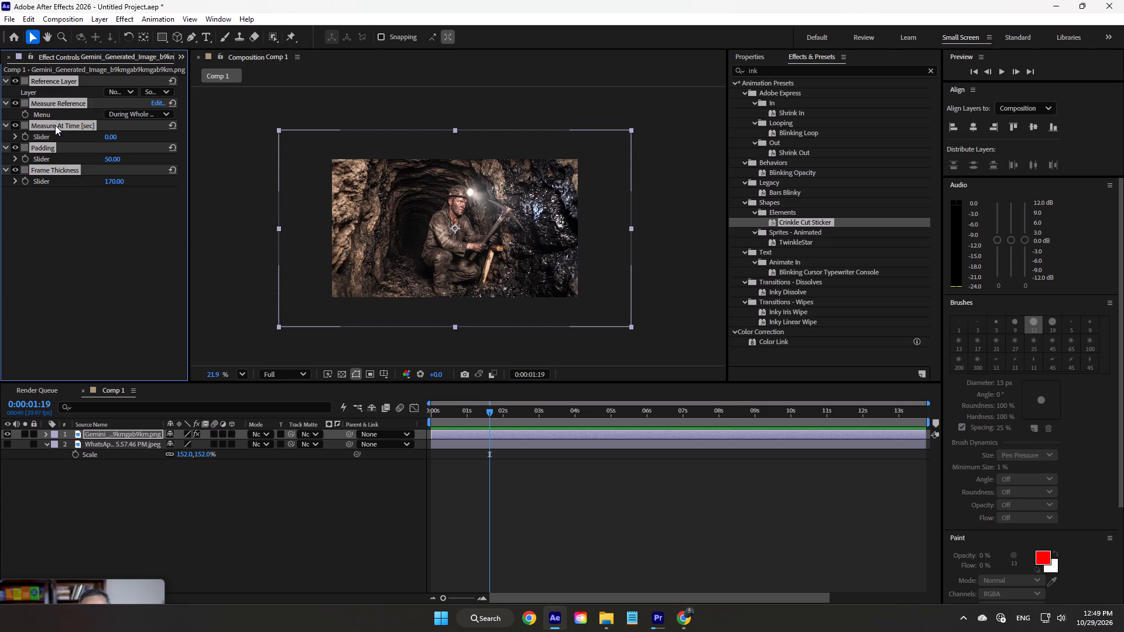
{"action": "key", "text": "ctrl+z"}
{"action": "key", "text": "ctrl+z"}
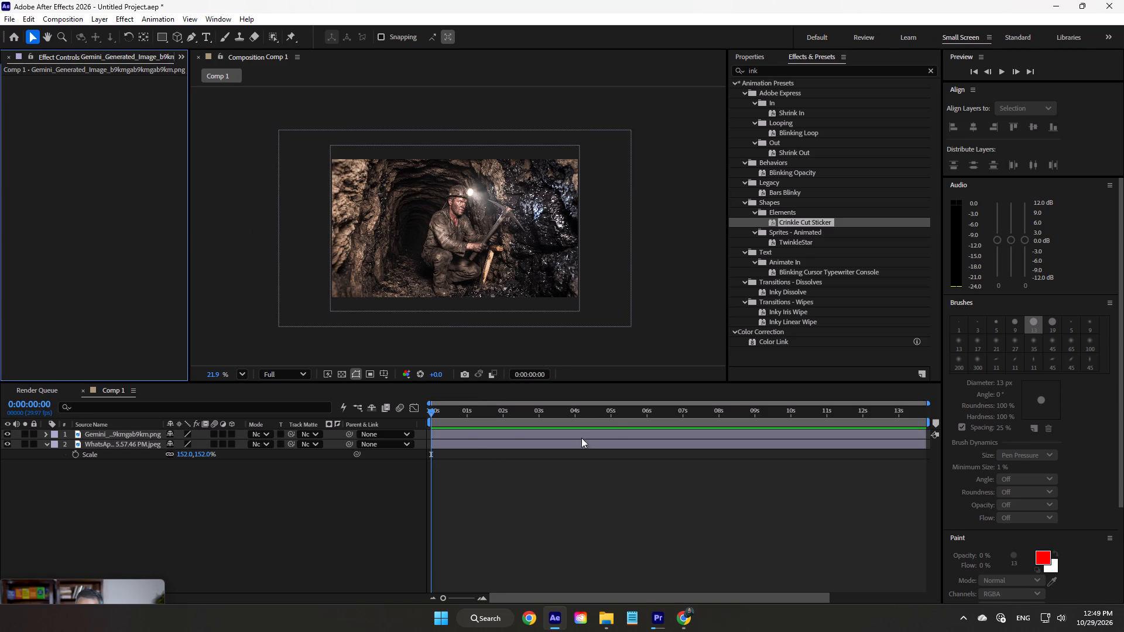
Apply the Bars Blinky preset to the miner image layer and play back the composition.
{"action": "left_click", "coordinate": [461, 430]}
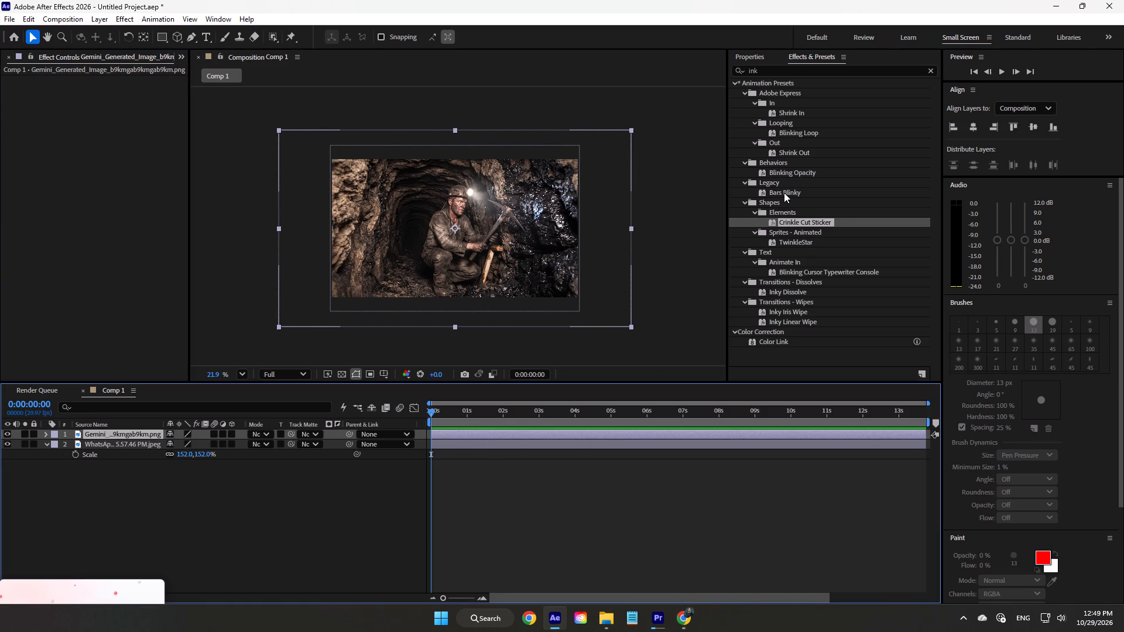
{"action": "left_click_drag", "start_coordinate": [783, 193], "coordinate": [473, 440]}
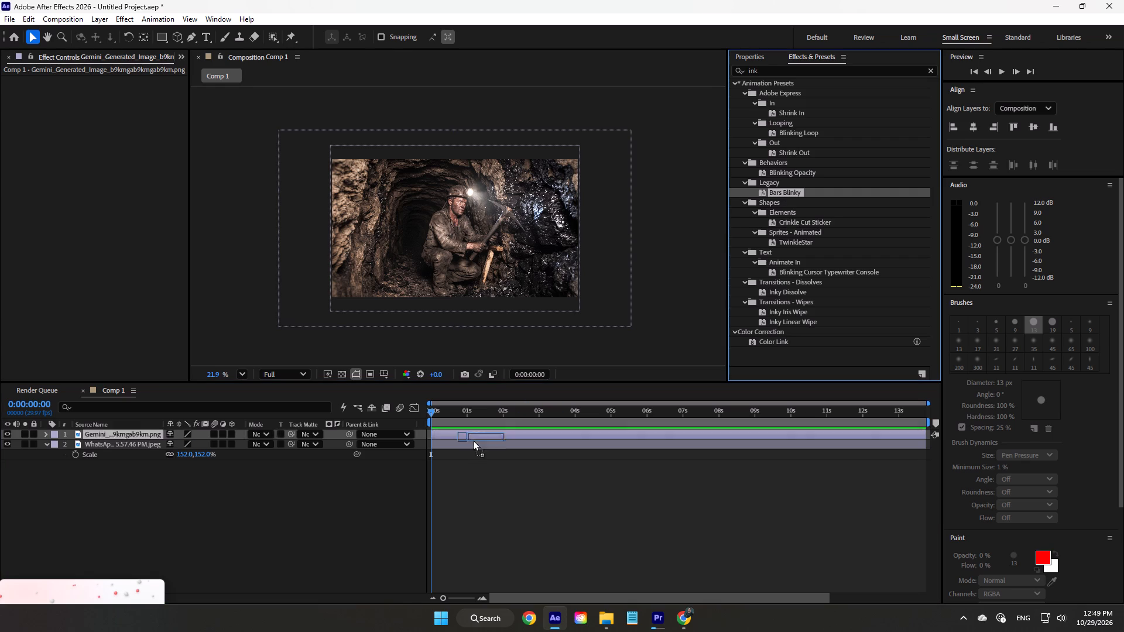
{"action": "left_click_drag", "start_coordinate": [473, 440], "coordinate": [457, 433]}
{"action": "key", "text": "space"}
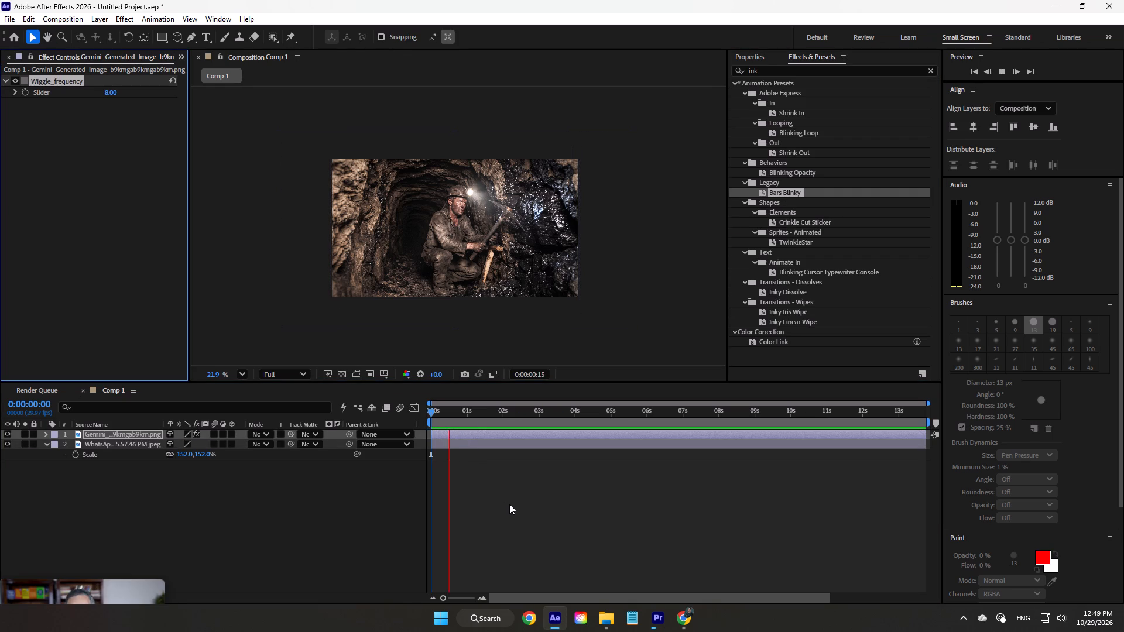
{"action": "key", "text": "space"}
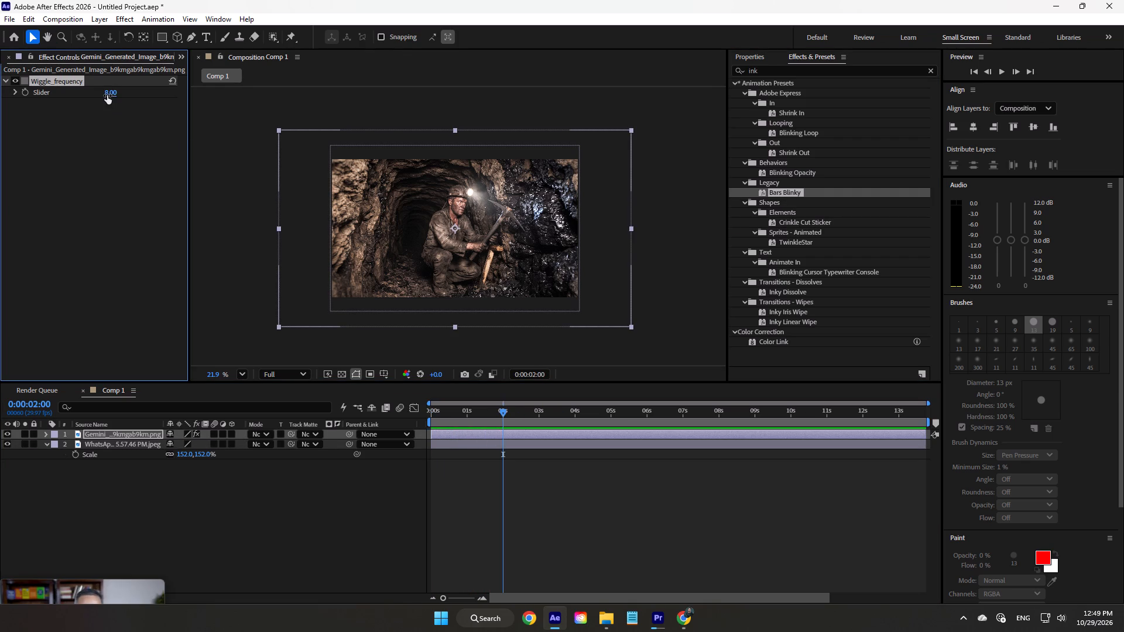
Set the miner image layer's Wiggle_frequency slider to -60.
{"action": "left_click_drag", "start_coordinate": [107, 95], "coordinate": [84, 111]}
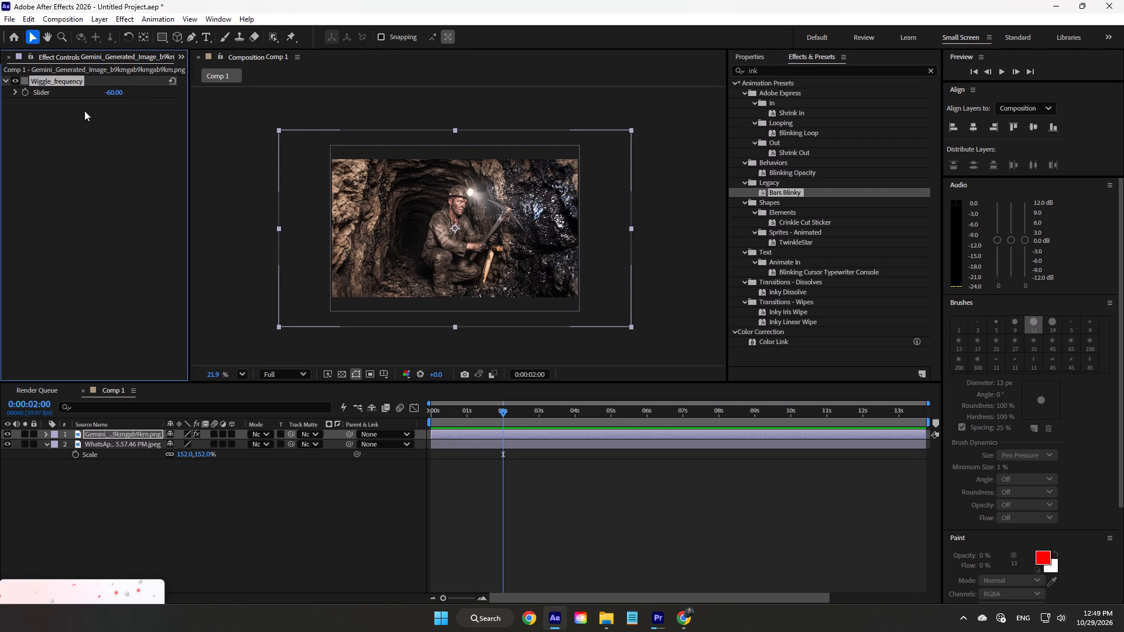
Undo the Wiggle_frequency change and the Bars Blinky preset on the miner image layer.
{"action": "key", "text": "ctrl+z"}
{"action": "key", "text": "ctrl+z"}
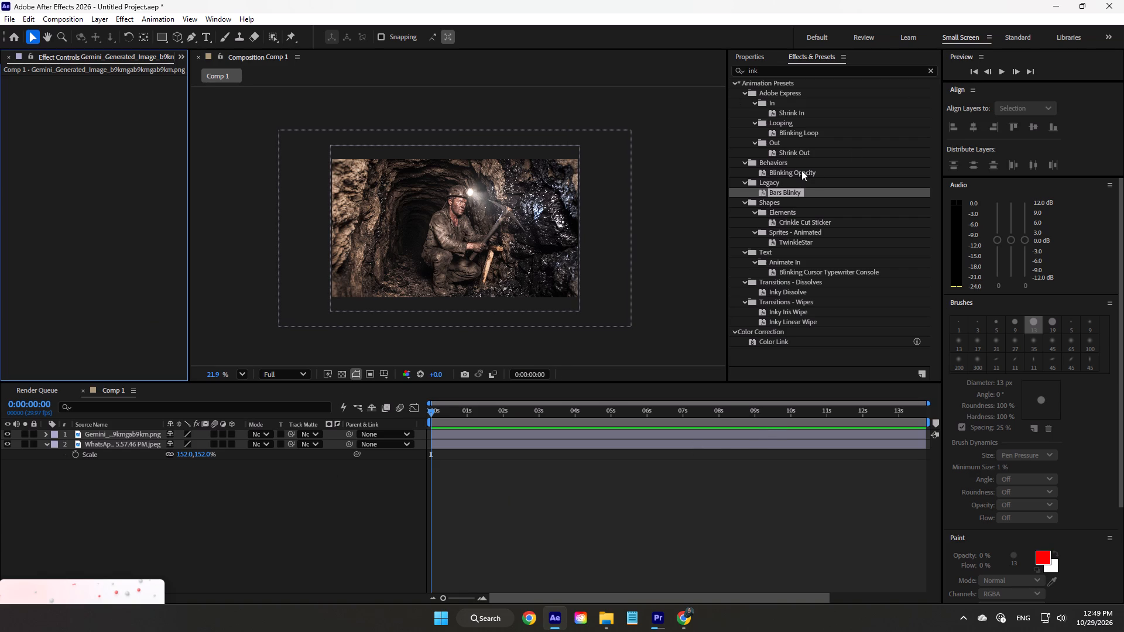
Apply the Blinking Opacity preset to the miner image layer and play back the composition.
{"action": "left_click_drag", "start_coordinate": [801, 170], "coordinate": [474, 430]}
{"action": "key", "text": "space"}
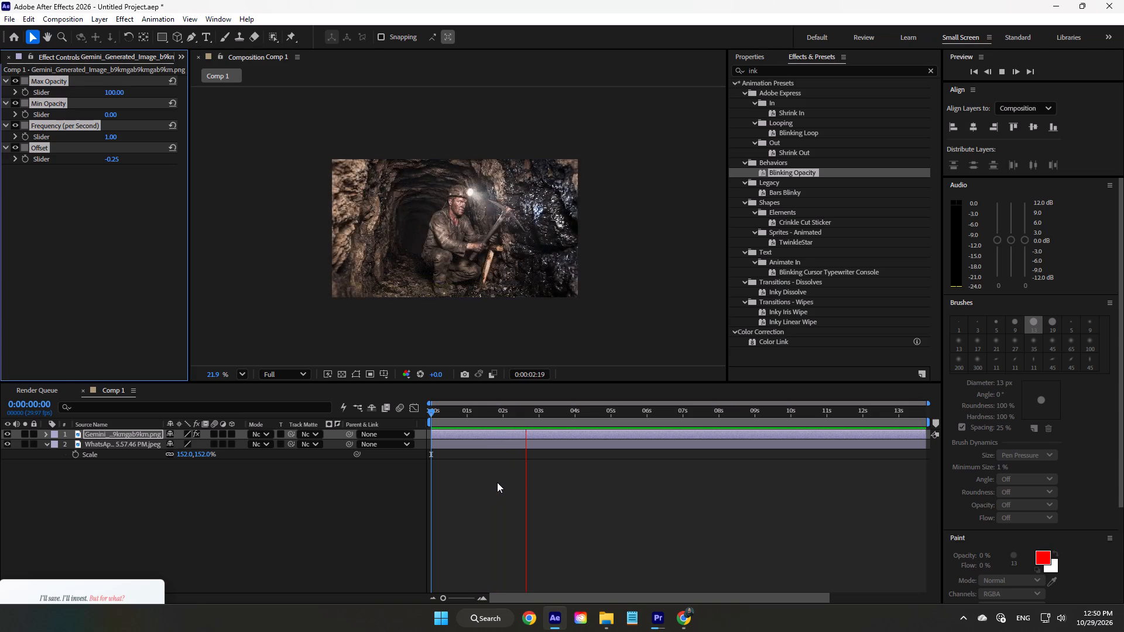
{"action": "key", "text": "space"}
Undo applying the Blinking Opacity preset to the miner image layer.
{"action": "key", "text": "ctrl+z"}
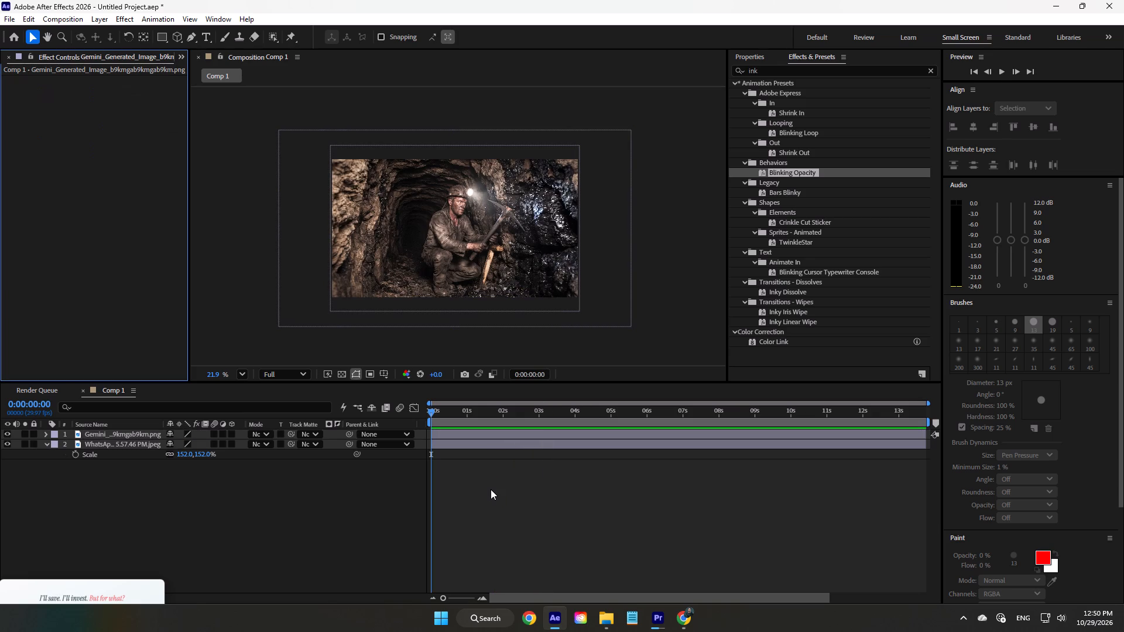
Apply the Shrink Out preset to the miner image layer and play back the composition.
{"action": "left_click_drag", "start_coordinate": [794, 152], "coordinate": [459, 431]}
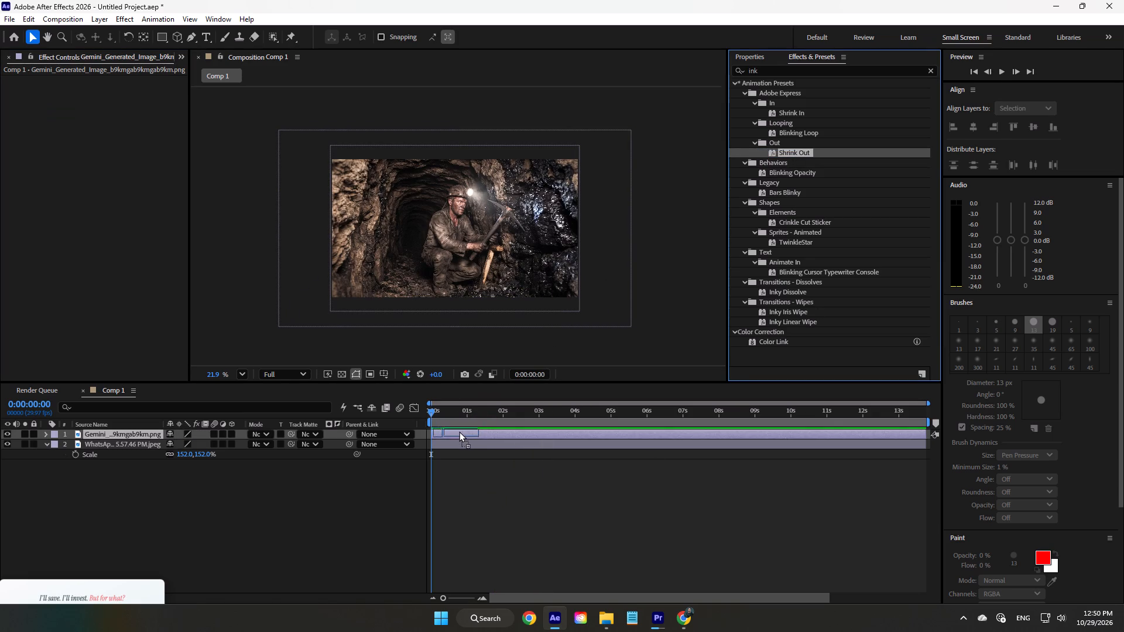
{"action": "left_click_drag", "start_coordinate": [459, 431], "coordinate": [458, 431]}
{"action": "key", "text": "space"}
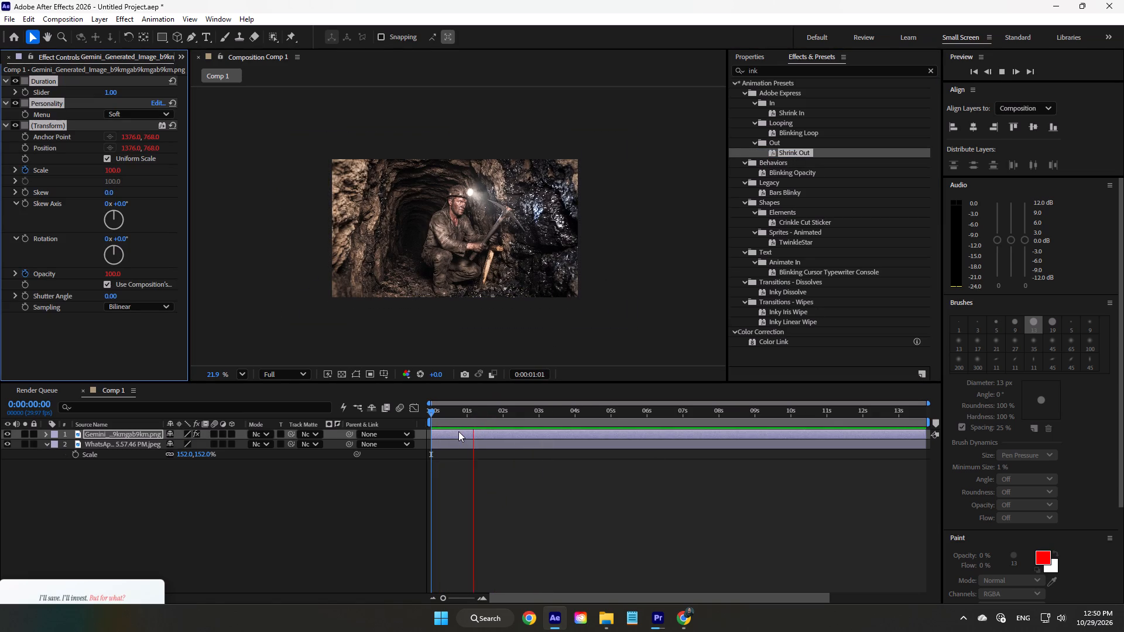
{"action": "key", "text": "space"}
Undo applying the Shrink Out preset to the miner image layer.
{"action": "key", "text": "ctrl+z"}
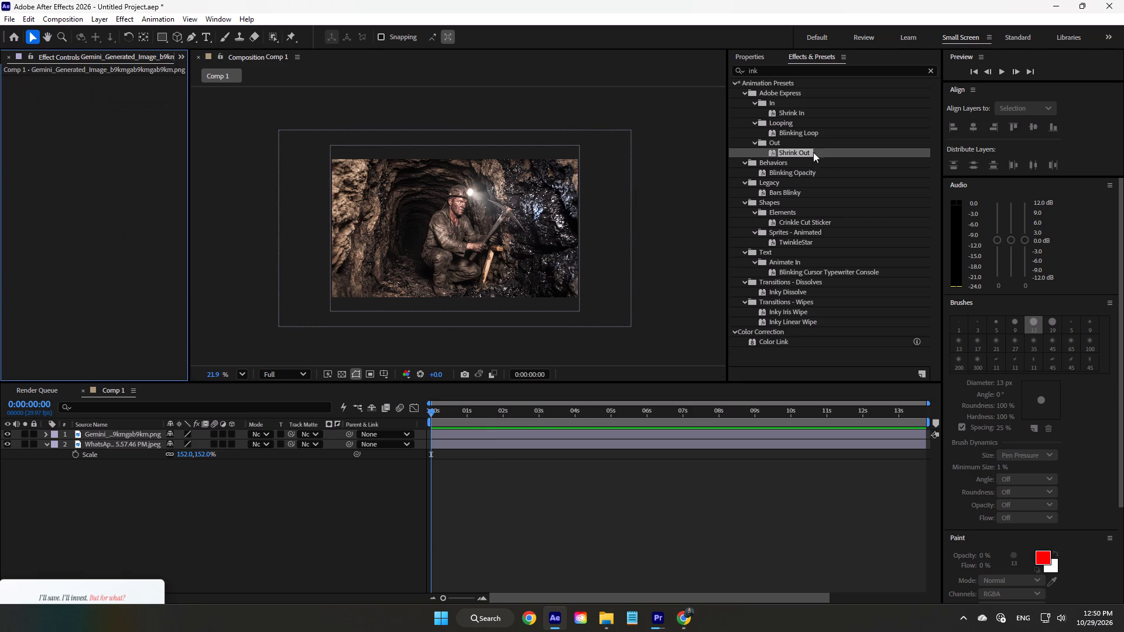
Apply the Blinking Loop preset to the miner image layer and play back the composition.
{"action": "left_click_drag", "start_coordinate": [807, 133], "coordinate": [471, 432]}
{"action": "key", "text": "space"}
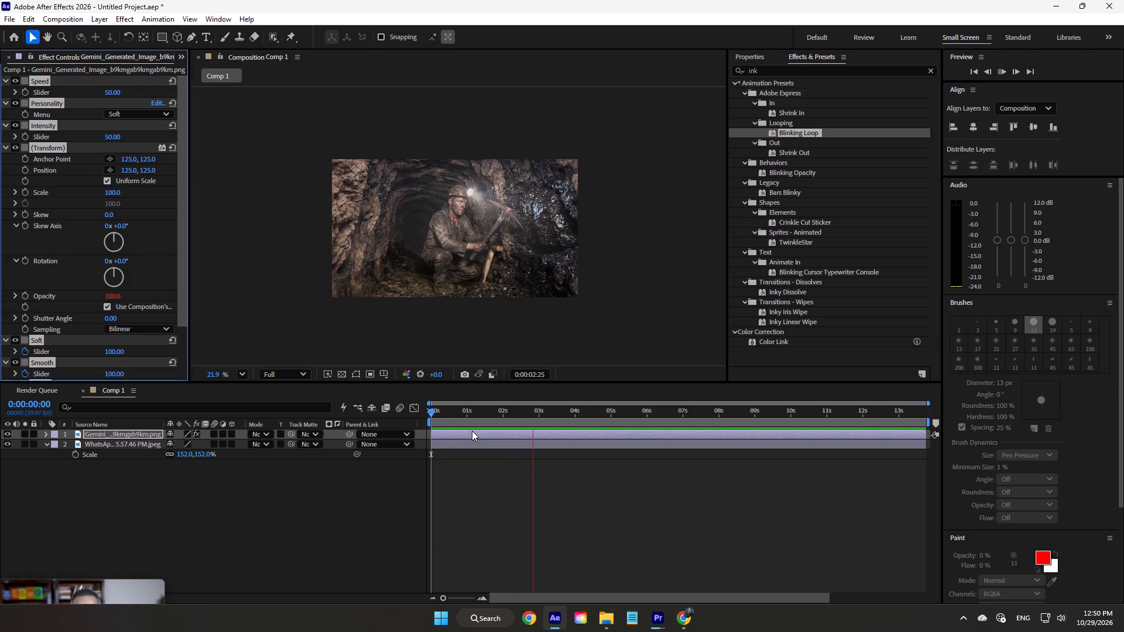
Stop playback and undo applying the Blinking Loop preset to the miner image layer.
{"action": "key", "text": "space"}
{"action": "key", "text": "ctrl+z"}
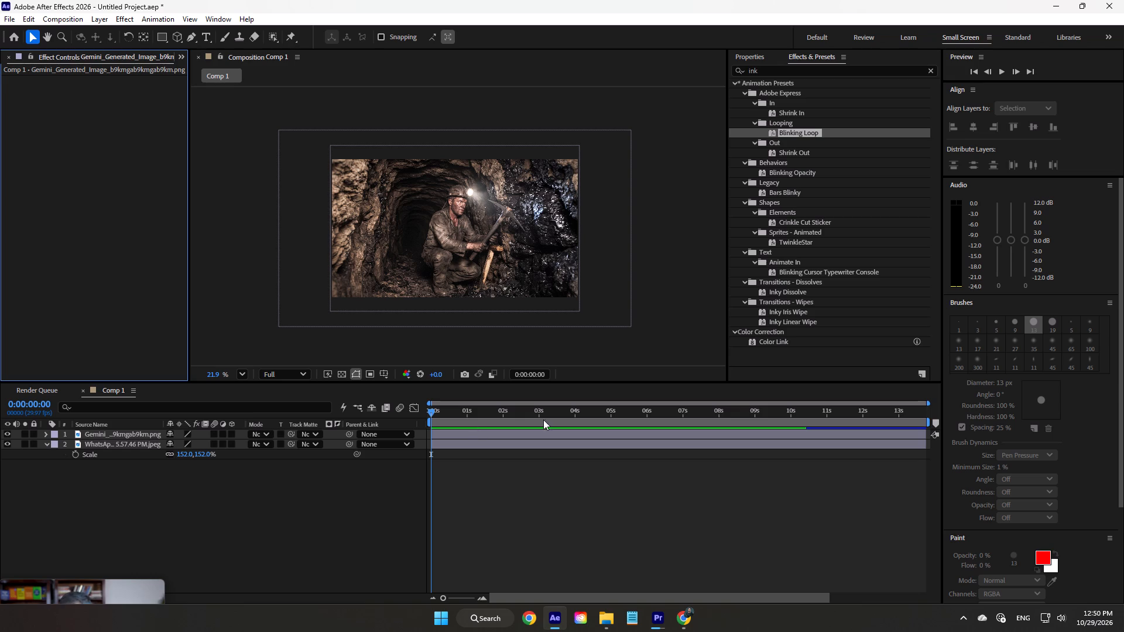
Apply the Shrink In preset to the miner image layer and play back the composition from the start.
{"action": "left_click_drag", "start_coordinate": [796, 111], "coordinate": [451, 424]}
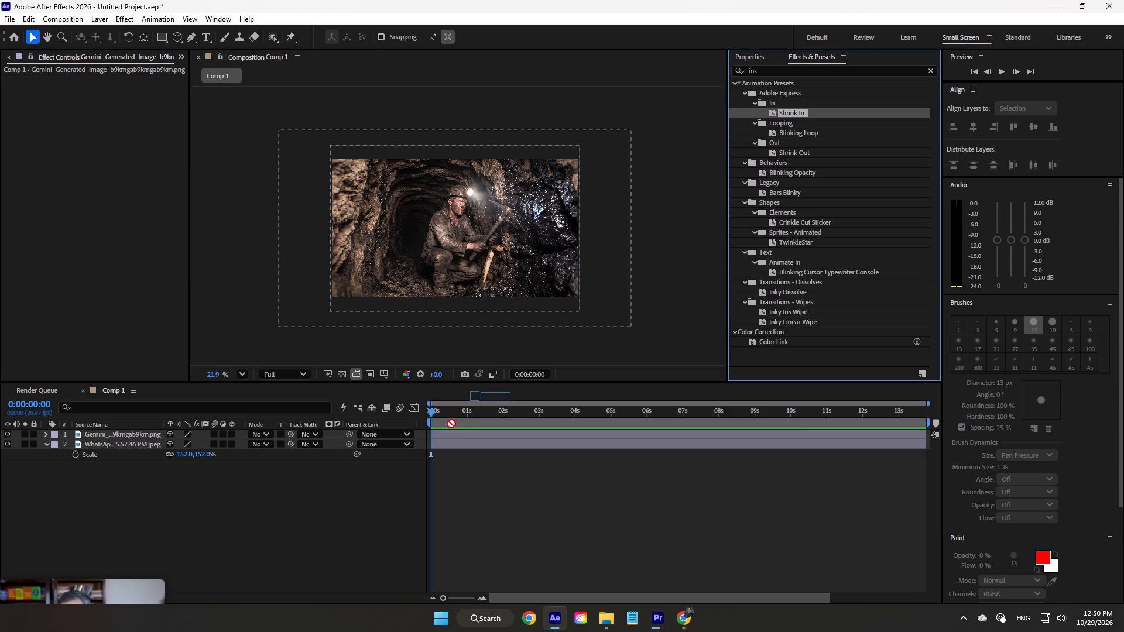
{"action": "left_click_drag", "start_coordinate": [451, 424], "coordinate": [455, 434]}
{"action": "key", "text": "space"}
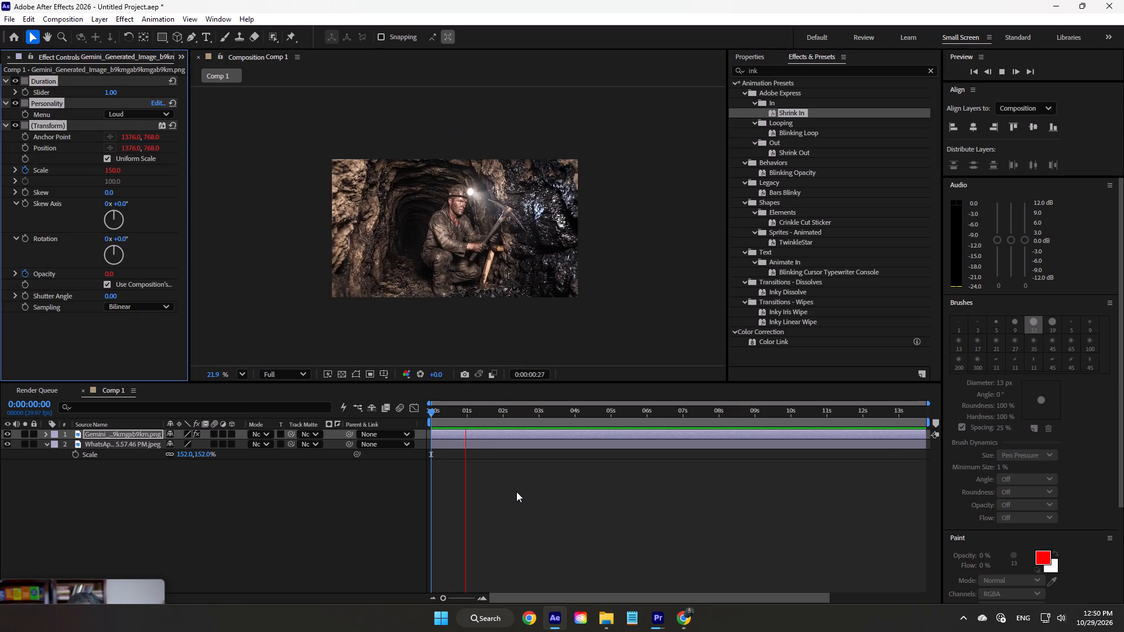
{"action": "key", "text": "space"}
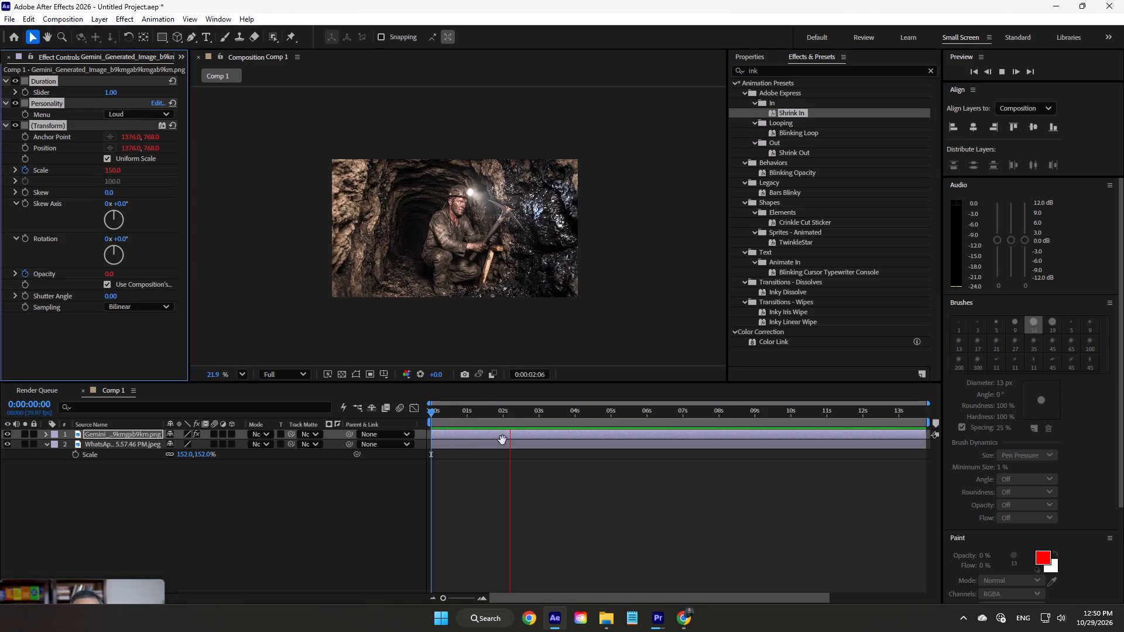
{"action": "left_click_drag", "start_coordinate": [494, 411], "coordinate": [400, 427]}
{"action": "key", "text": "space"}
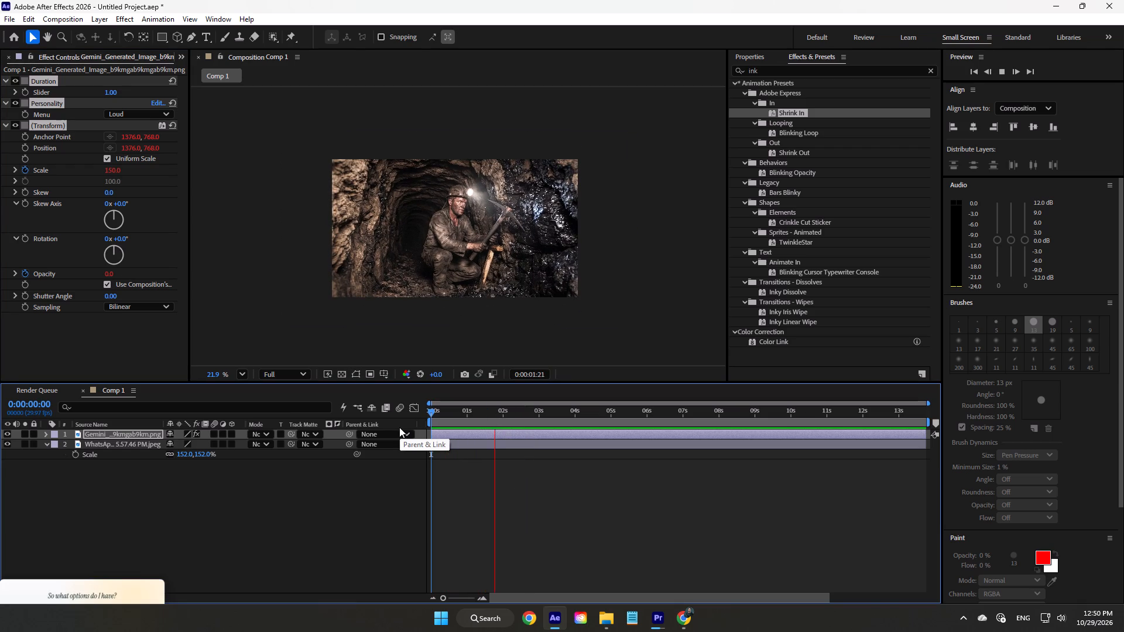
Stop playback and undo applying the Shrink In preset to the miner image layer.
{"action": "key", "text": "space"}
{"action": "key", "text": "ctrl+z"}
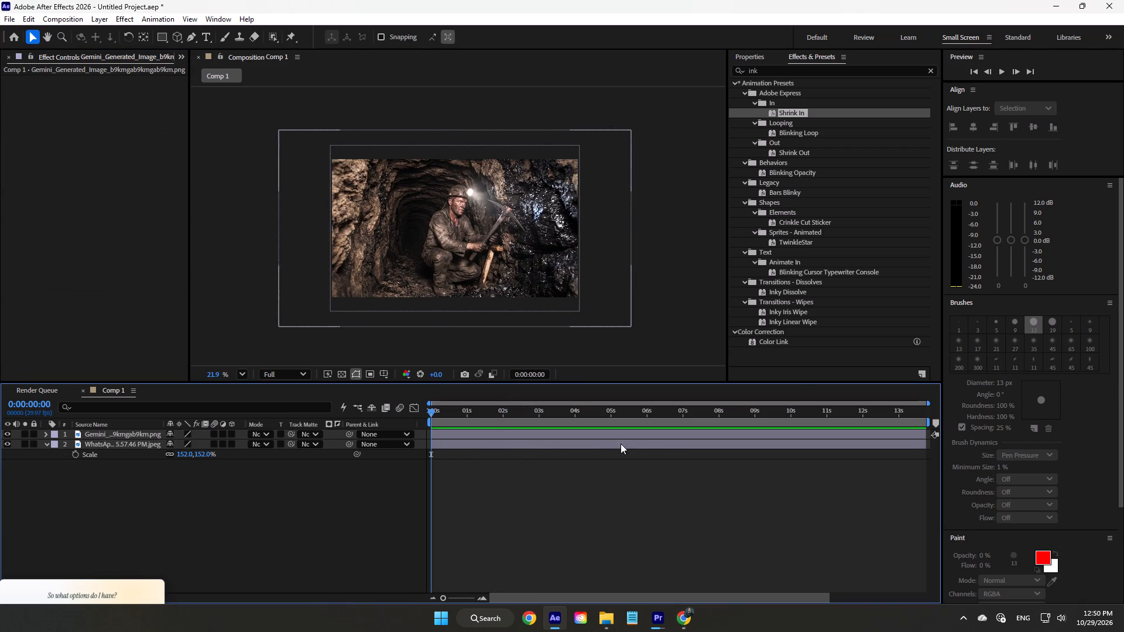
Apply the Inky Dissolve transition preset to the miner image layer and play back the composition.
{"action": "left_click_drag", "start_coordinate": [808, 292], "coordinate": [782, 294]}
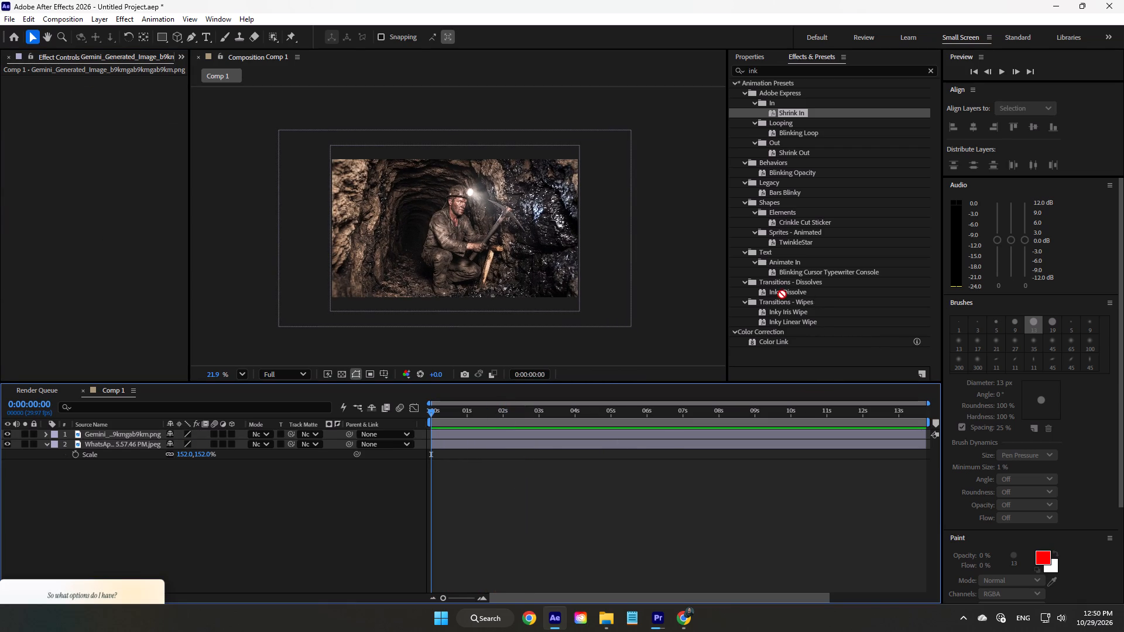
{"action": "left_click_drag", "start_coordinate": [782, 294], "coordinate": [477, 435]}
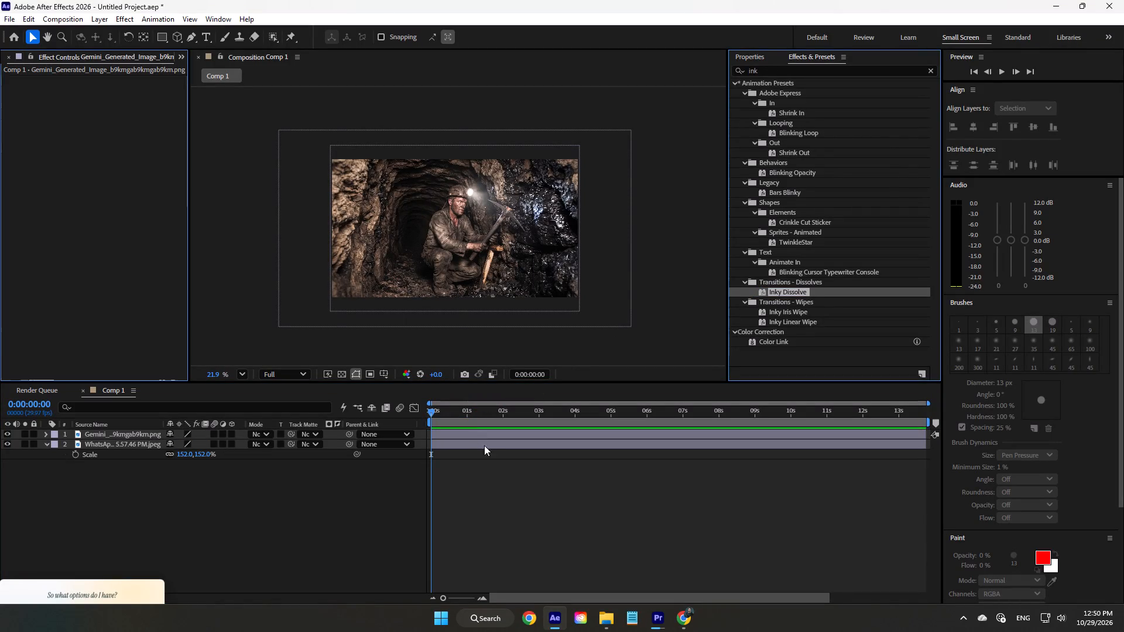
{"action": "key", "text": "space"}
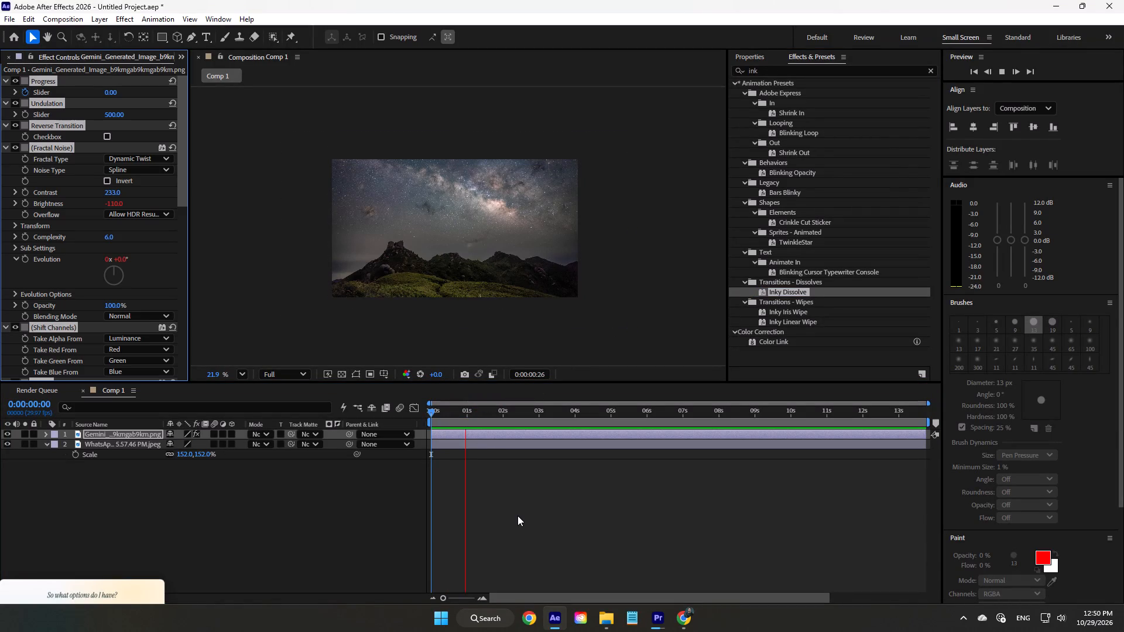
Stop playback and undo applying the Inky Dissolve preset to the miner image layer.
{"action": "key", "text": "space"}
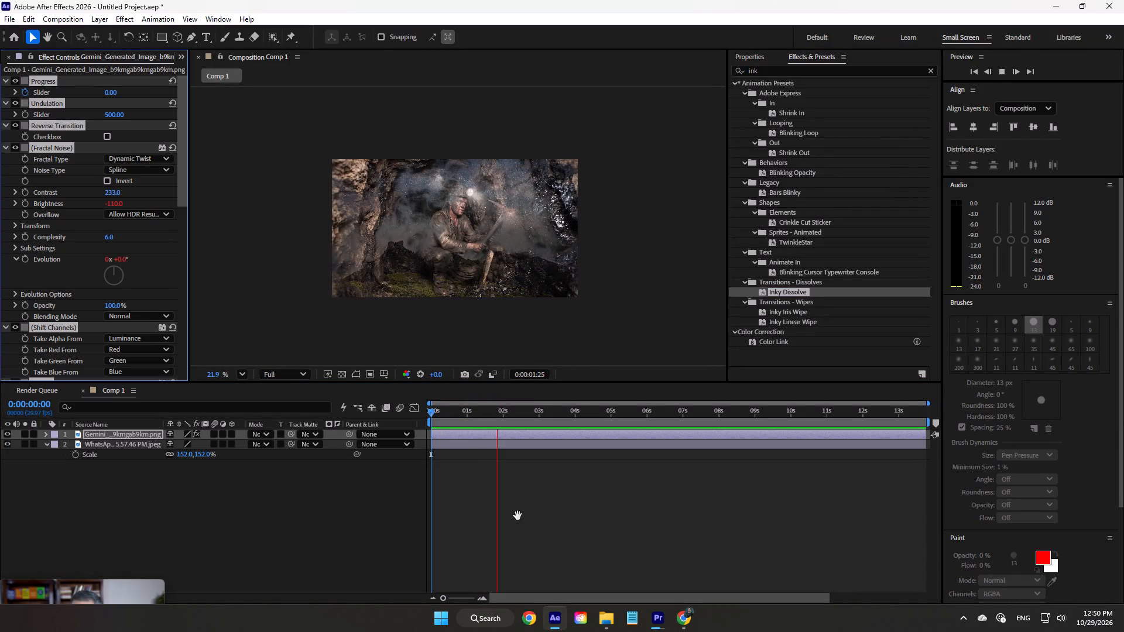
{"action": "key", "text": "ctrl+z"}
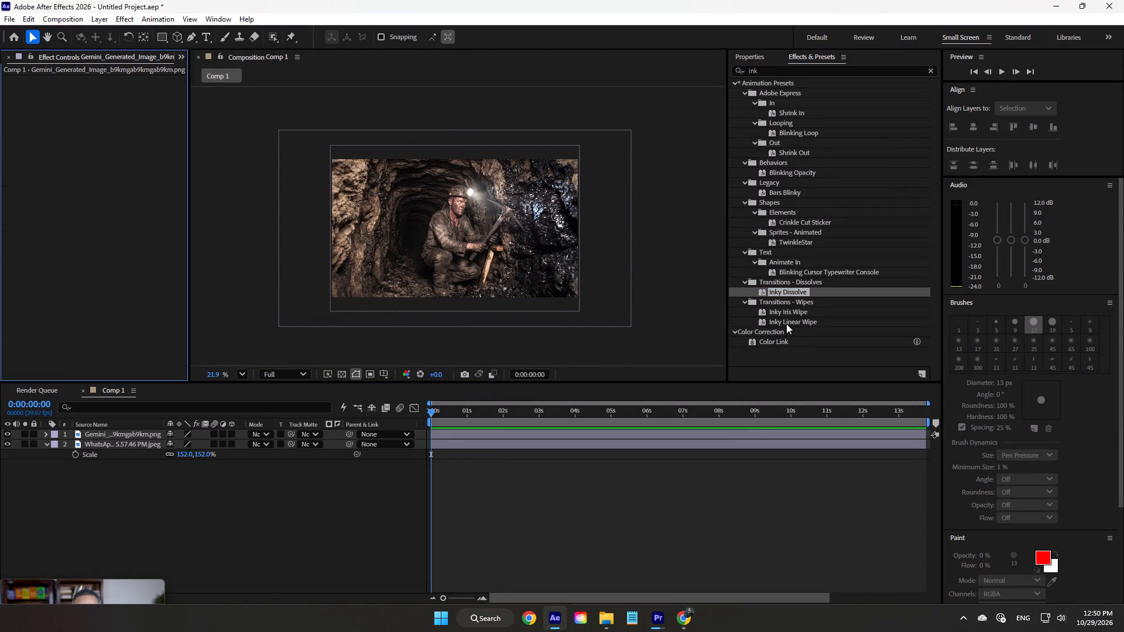
Apply the Inky Linear Wipe transition preset to the miner image layer and play back the composition.
{"action": "left_click_drag", "start_coordinate": [786, 324], "coordinate": [460, 437]}
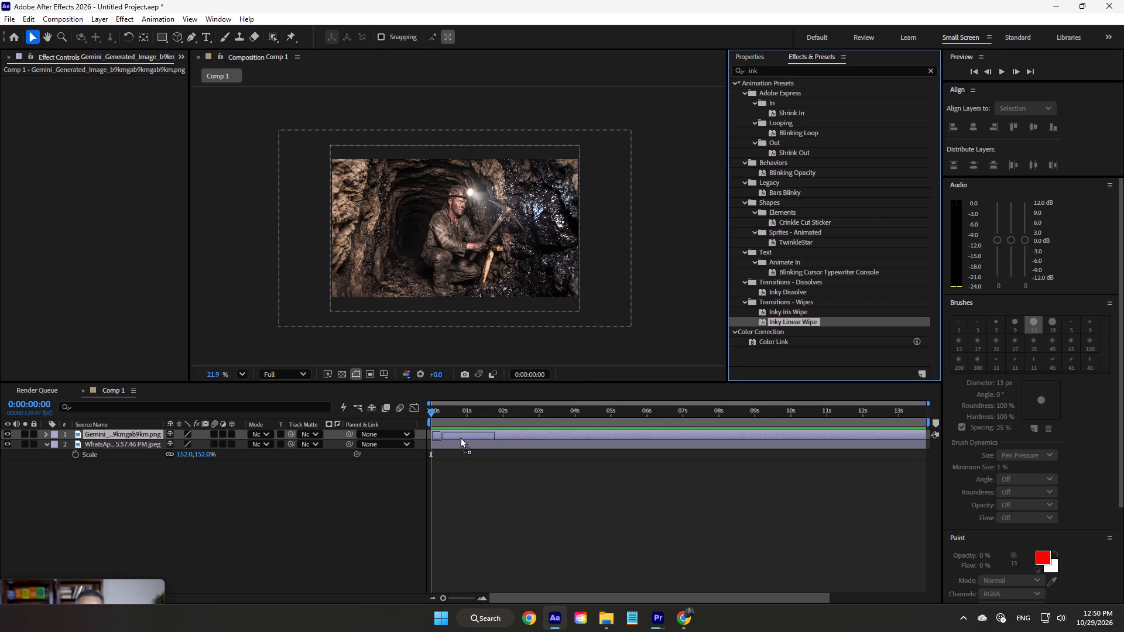
{"action": "left_click_drag", "start_coordinate": [460, 437], "coordinate": [460, 437]}
{"action": "key", "text": "space"}
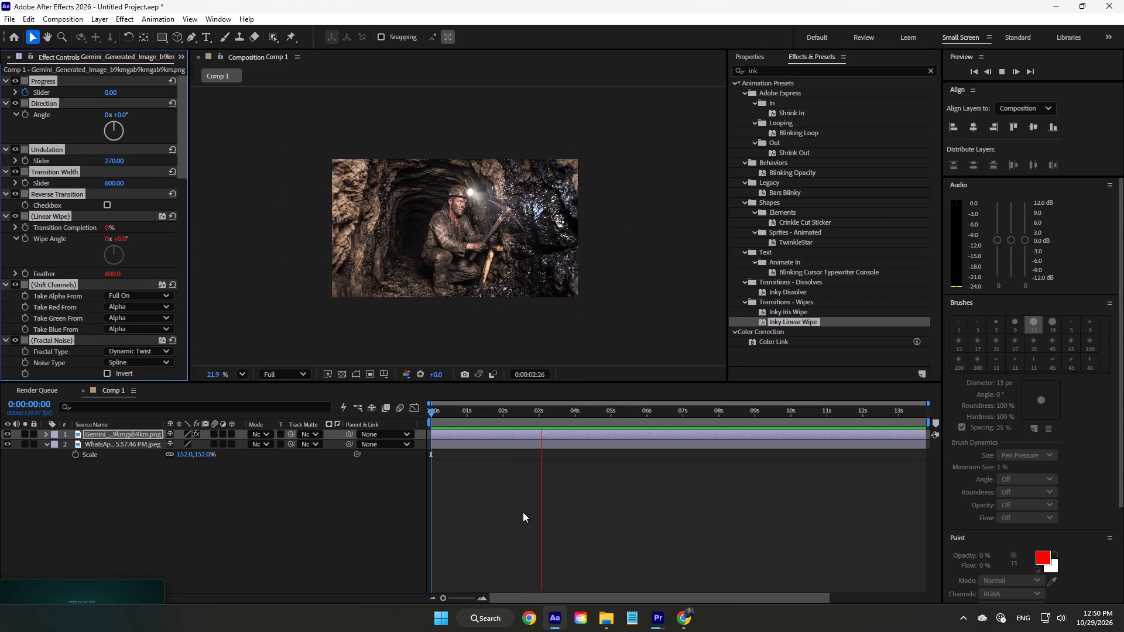
{"action": "key", "text": "space"}
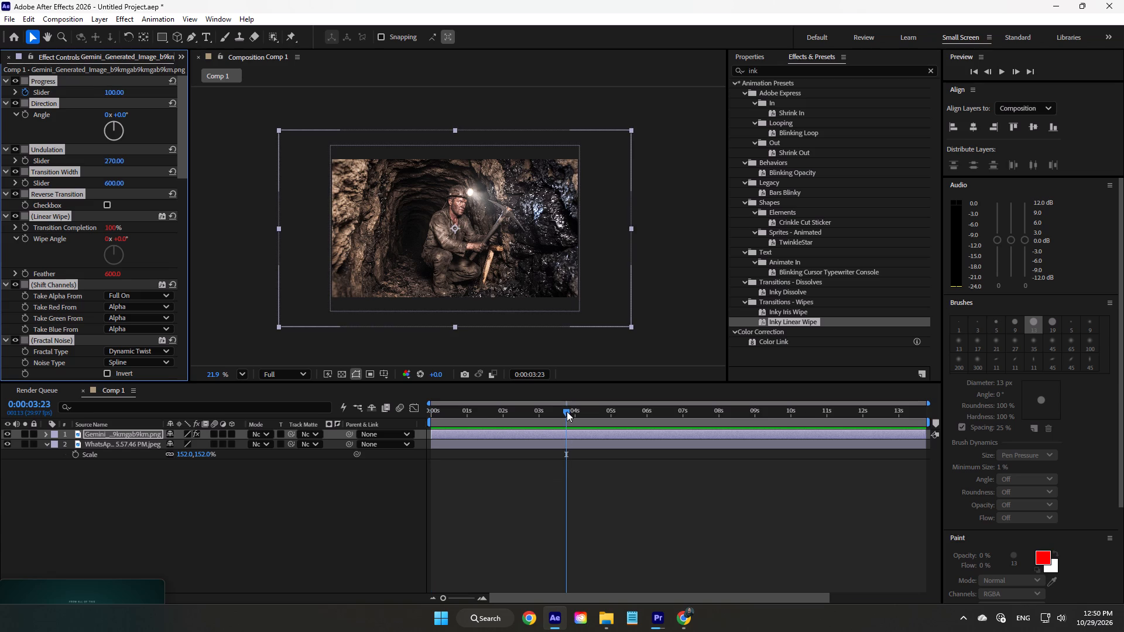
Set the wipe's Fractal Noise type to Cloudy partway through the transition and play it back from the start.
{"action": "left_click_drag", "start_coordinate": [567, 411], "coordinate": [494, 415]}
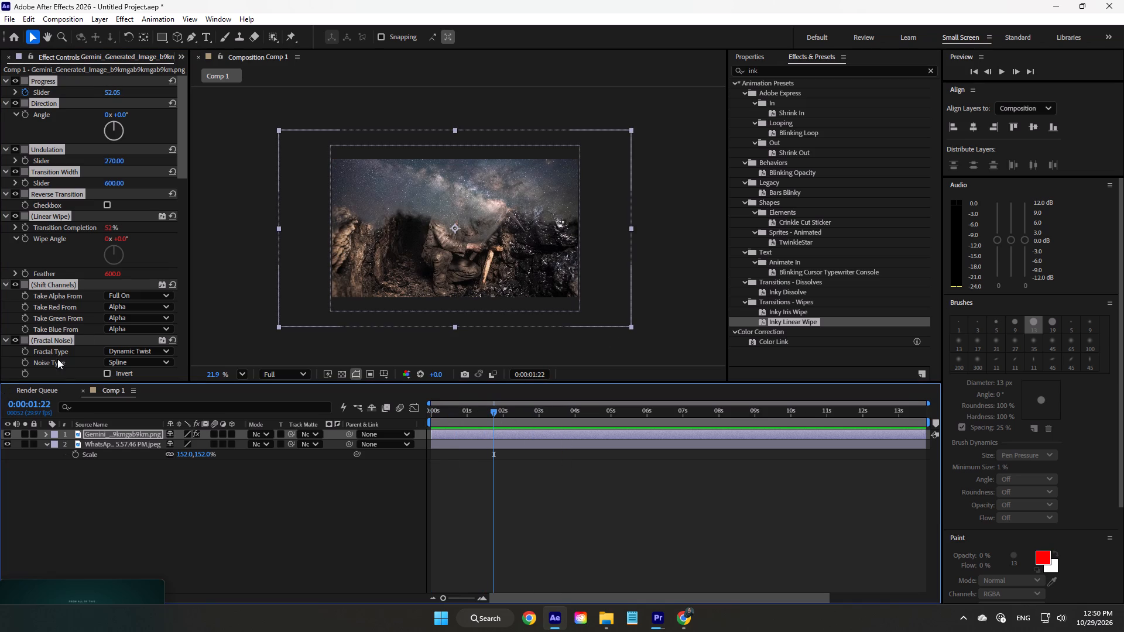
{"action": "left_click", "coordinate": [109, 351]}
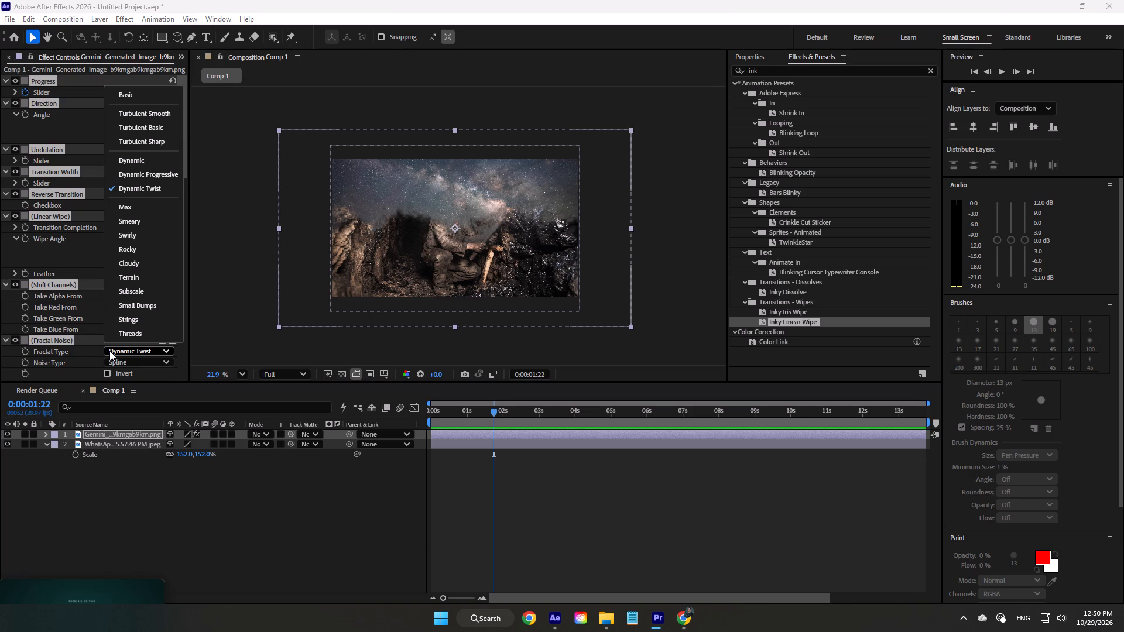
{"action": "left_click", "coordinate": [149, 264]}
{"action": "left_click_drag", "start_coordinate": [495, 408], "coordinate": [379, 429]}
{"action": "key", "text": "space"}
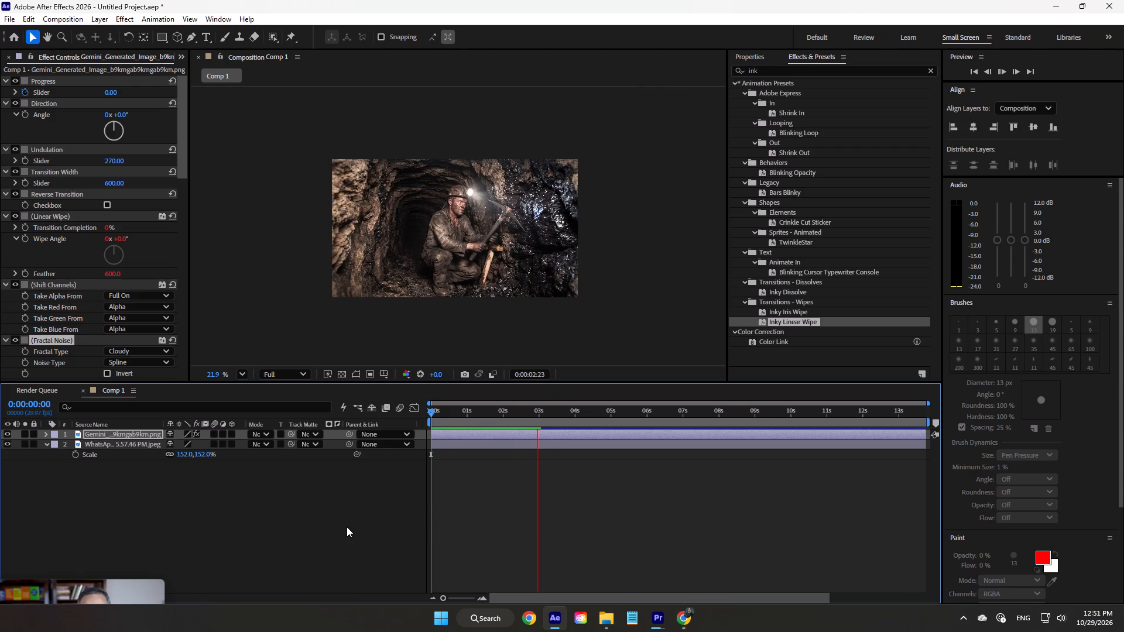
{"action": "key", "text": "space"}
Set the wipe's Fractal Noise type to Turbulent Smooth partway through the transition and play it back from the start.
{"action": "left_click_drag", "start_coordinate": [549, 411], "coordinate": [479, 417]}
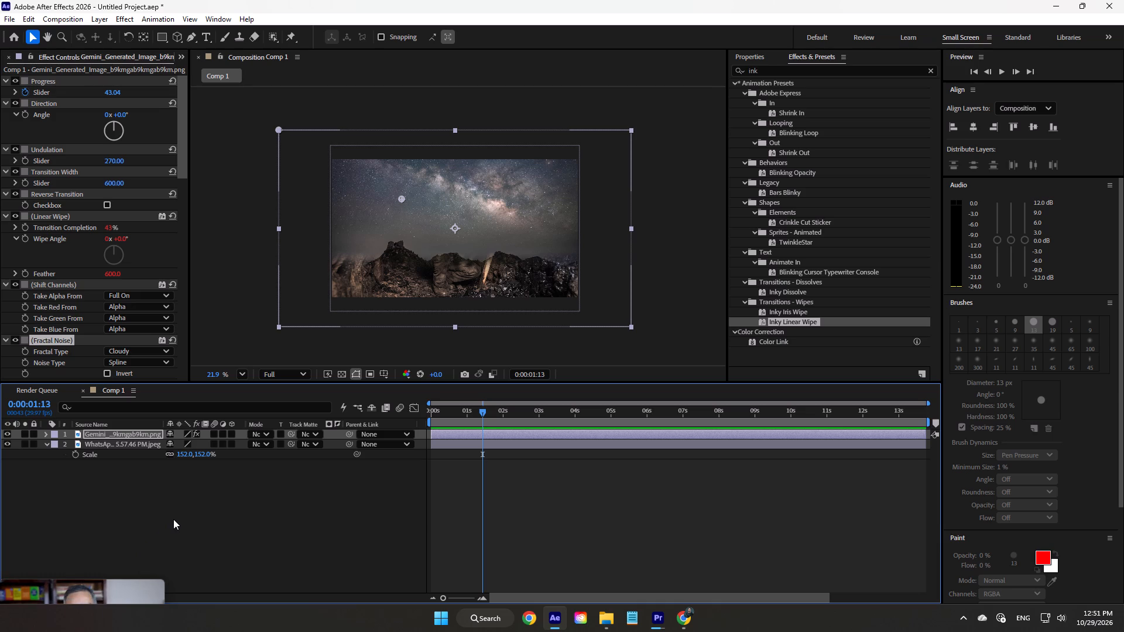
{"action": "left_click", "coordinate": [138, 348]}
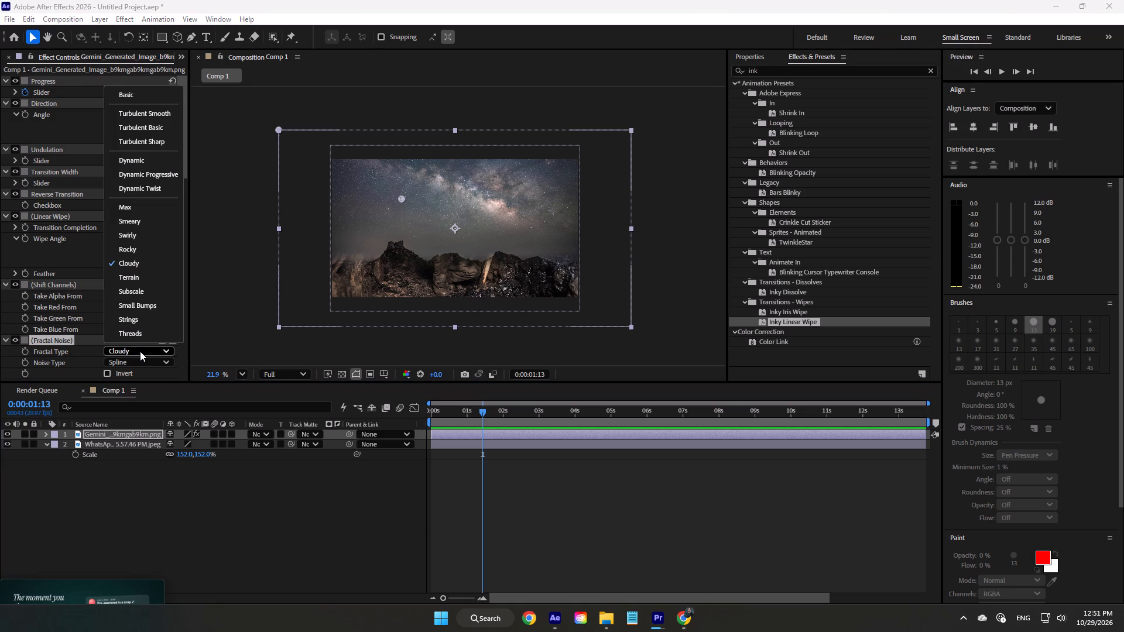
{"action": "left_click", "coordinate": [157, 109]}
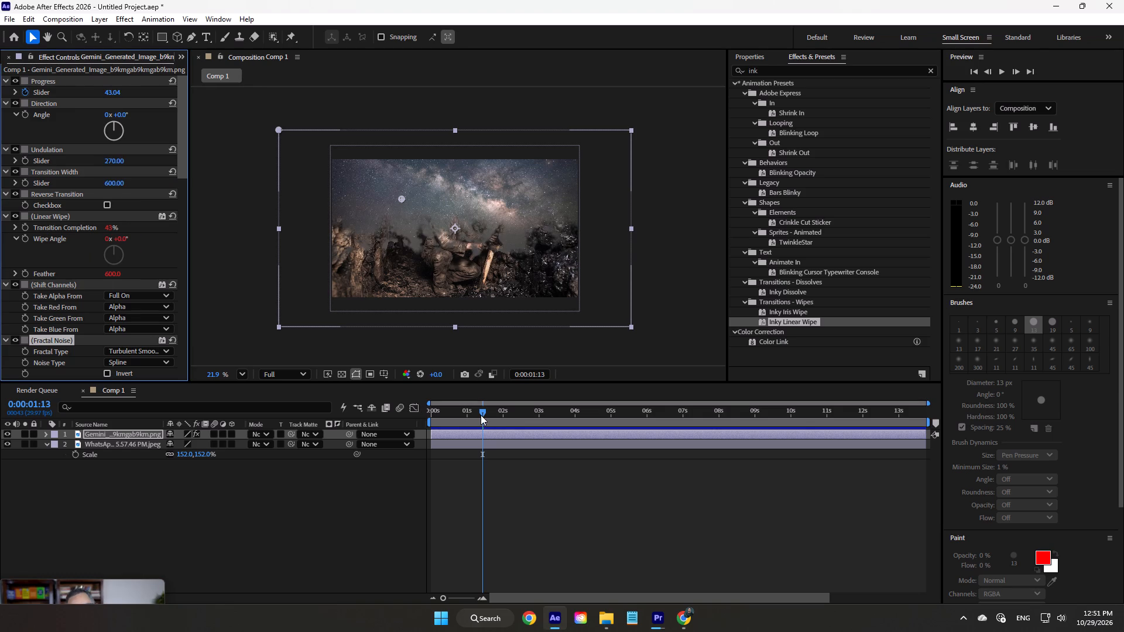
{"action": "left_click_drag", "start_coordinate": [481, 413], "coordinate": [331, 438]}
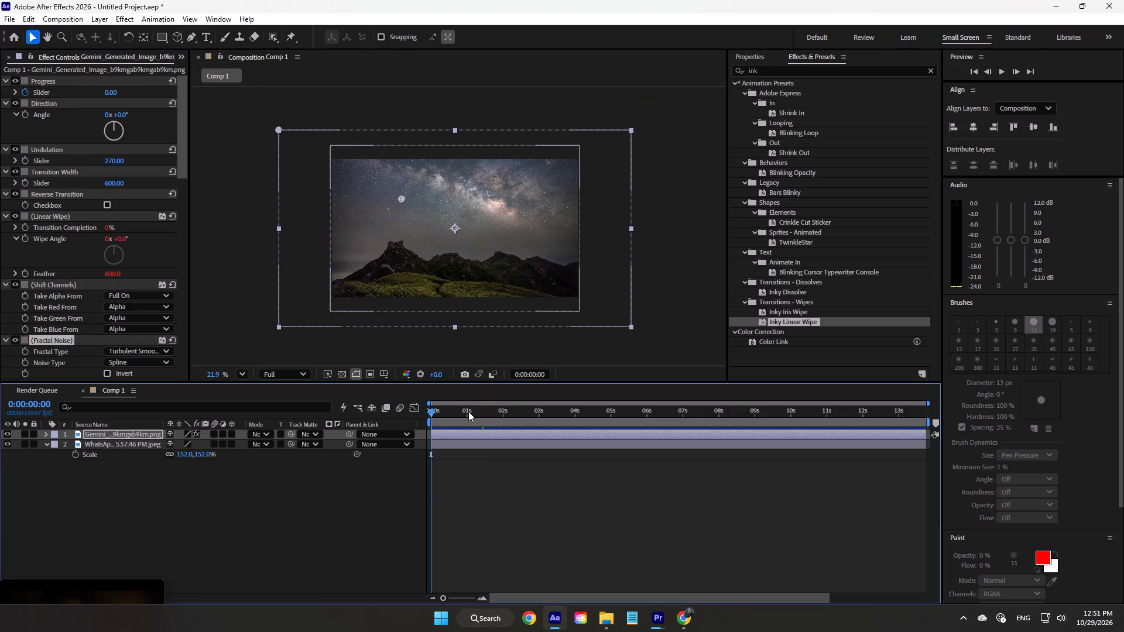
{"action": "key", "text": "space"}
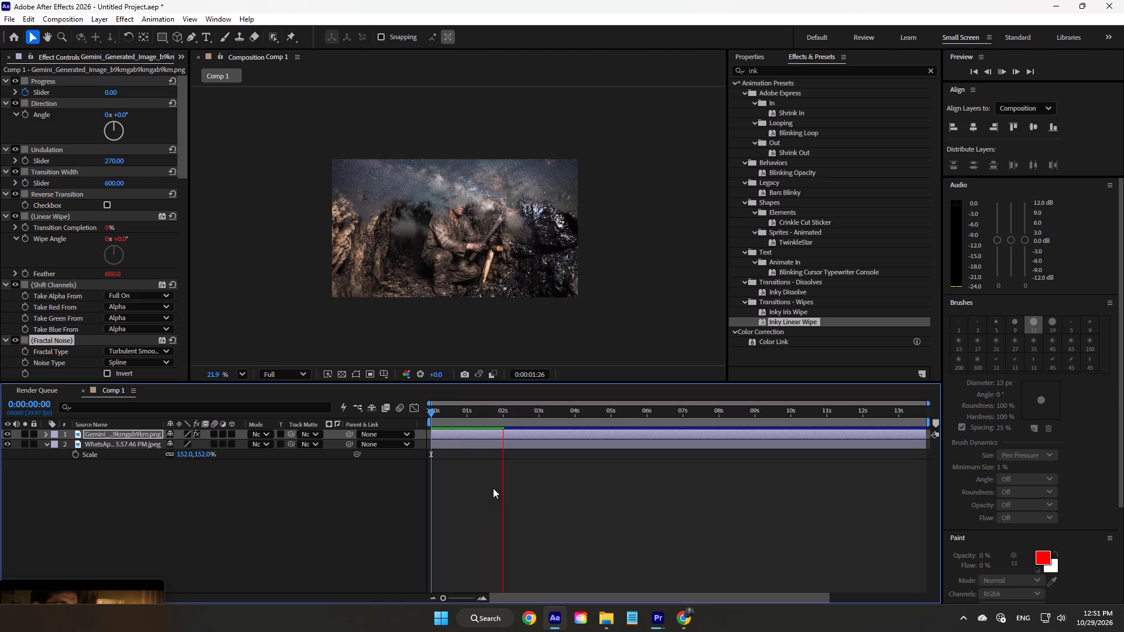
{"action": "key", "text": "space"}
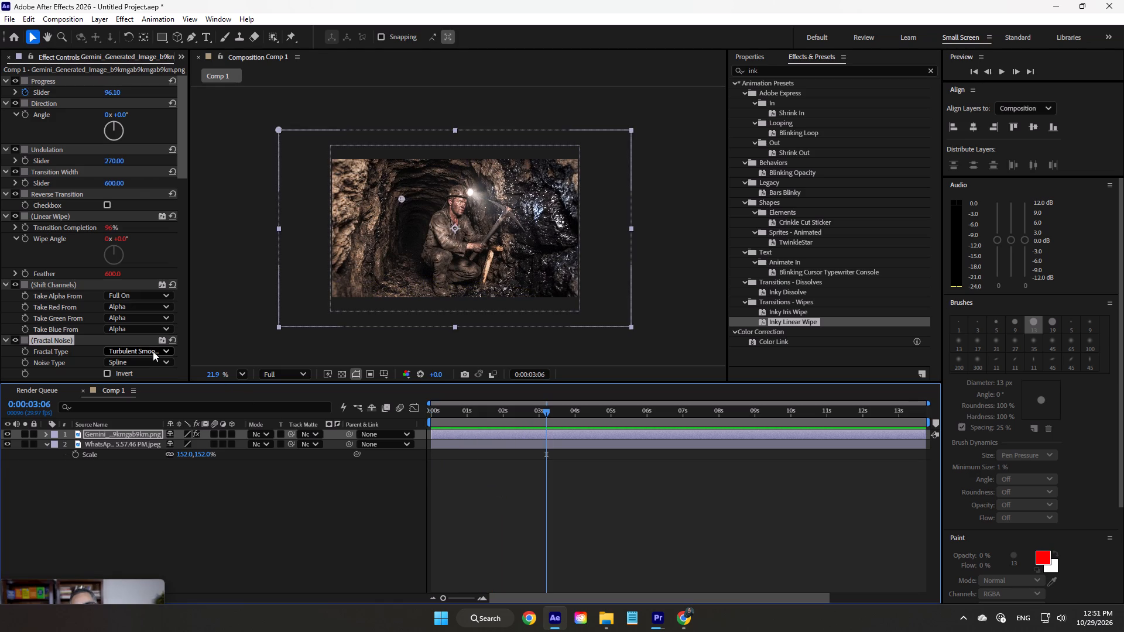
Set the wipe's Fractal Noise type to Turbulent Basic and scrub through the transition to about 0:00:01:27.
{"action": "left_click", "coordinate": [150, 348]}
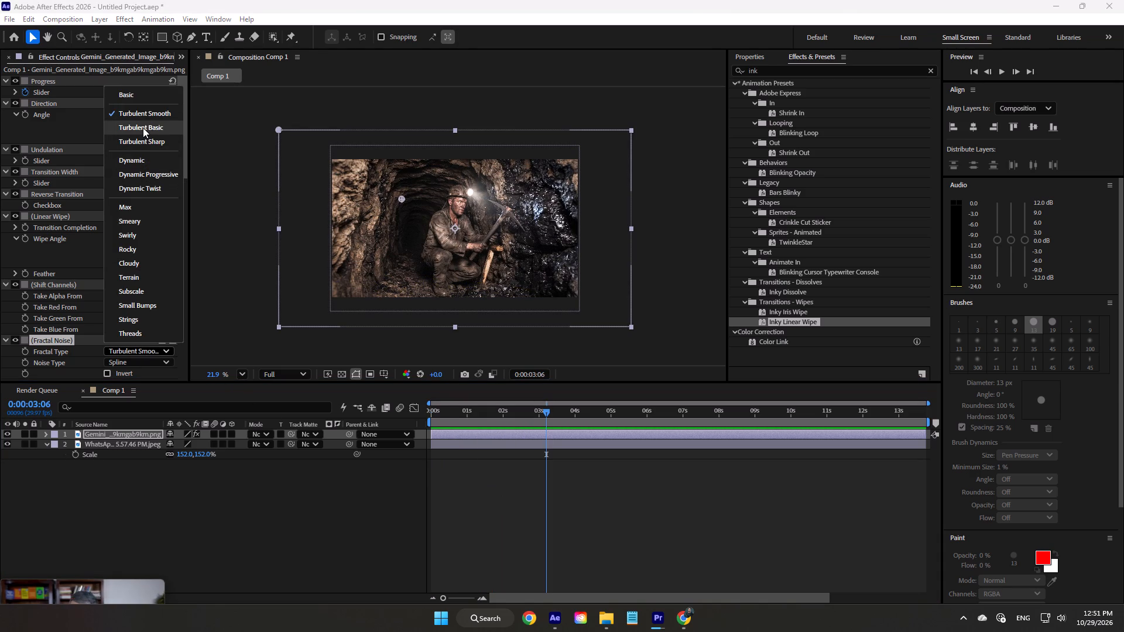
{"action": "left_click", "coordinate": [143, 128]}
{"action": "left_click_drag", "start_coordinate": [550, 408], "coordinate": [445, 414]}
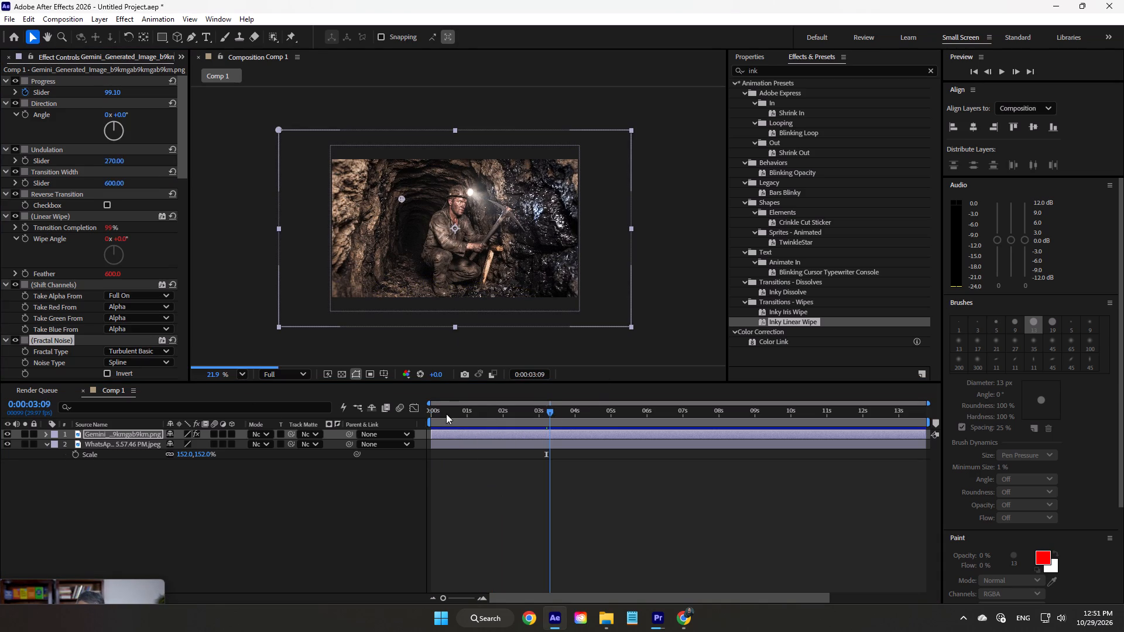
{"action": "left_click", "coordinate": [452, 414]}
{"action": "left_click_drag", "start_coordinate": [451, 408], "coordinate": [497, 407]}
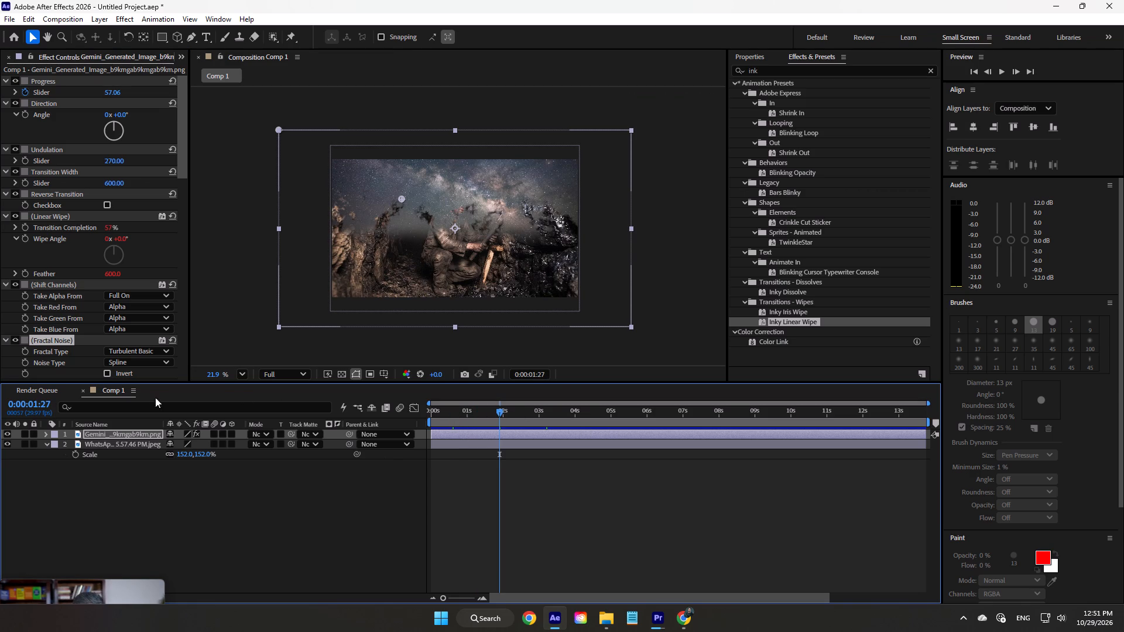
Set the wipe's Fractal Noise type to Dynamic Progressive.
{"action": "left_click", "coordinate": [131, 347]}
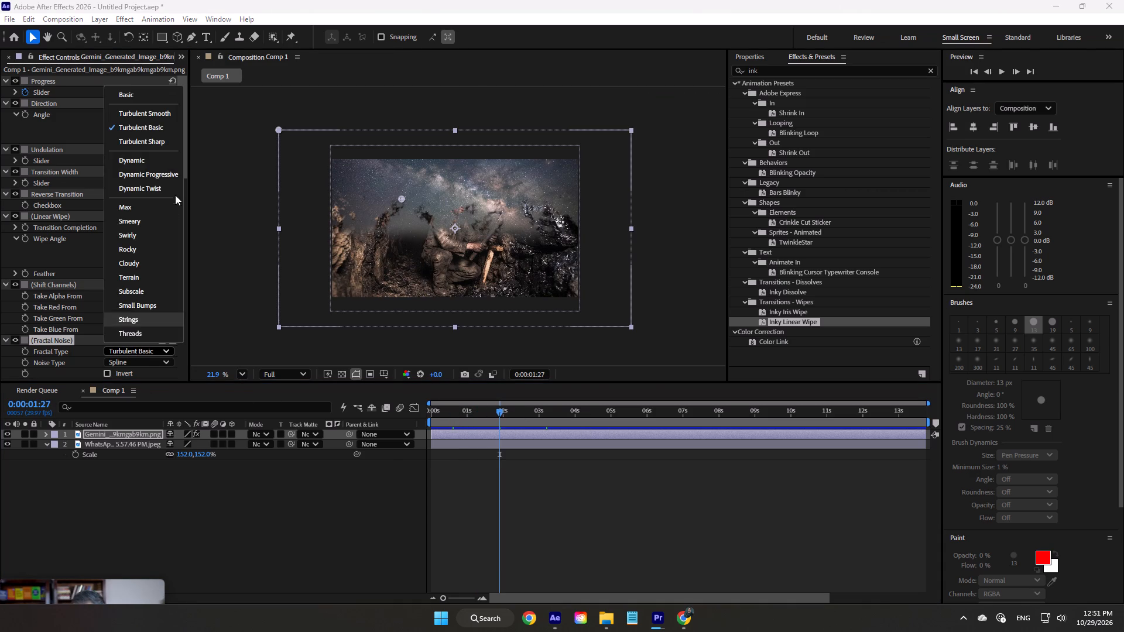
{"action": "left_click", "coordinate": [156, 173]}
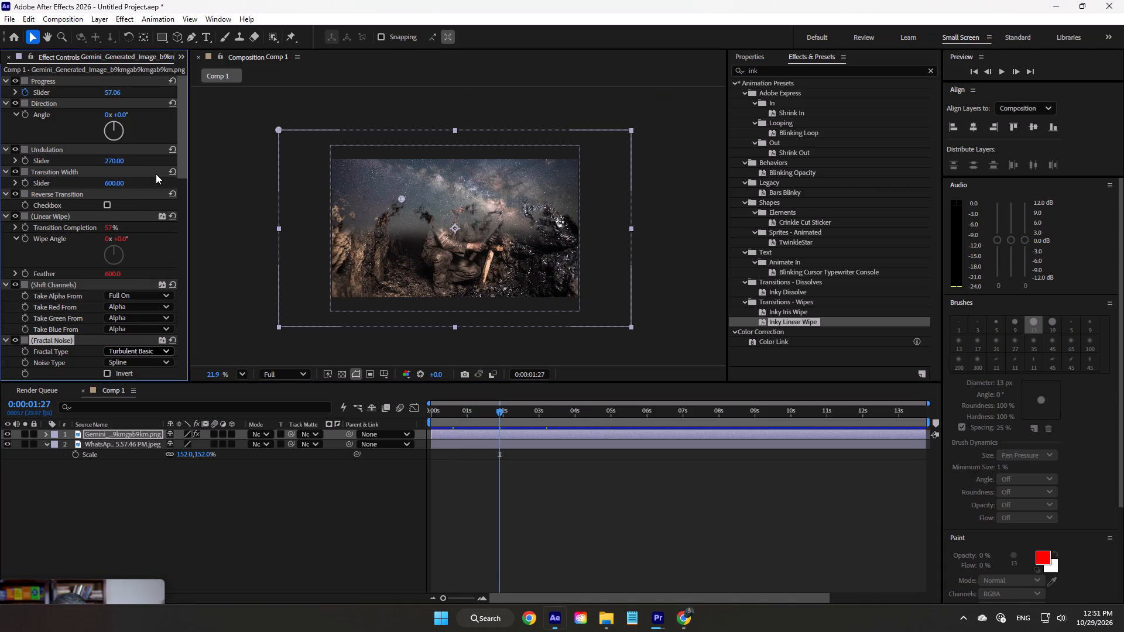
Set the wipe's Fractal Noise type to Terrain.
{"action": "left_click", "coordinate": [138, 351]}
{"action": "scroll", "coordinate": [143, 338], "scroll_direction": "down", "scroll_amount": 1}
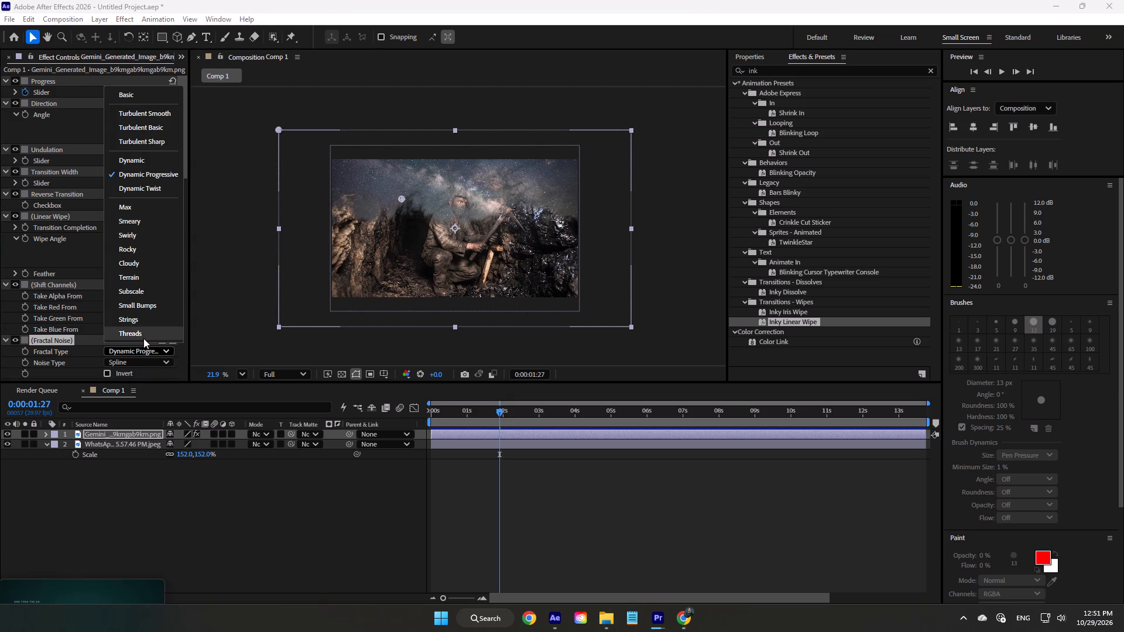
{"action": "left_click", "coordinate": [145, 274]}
Set the wipe's Fractal Noise type to Rocky, play back the transition from the start, and deselect the miner layer.
{"action": "left_click", "coordinate": [136, 351]}
{"action": "left_click", "coordinate": [132, 248]}
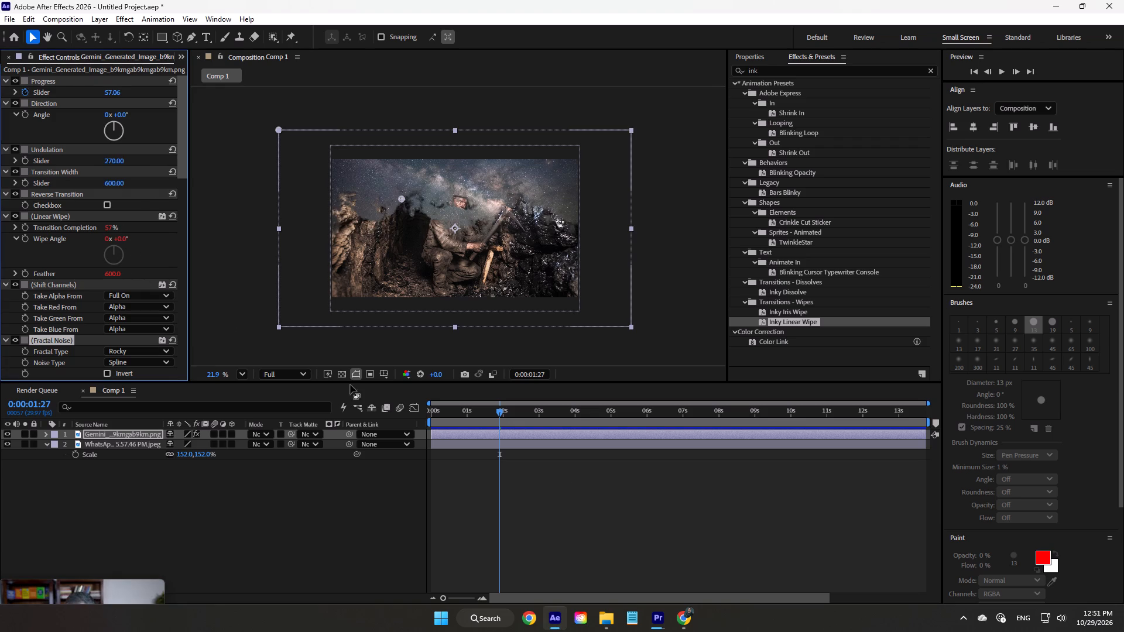
{"action": "left_click_drag", "start_coordinate": [502, 414], "coordinate": [378, 439]}
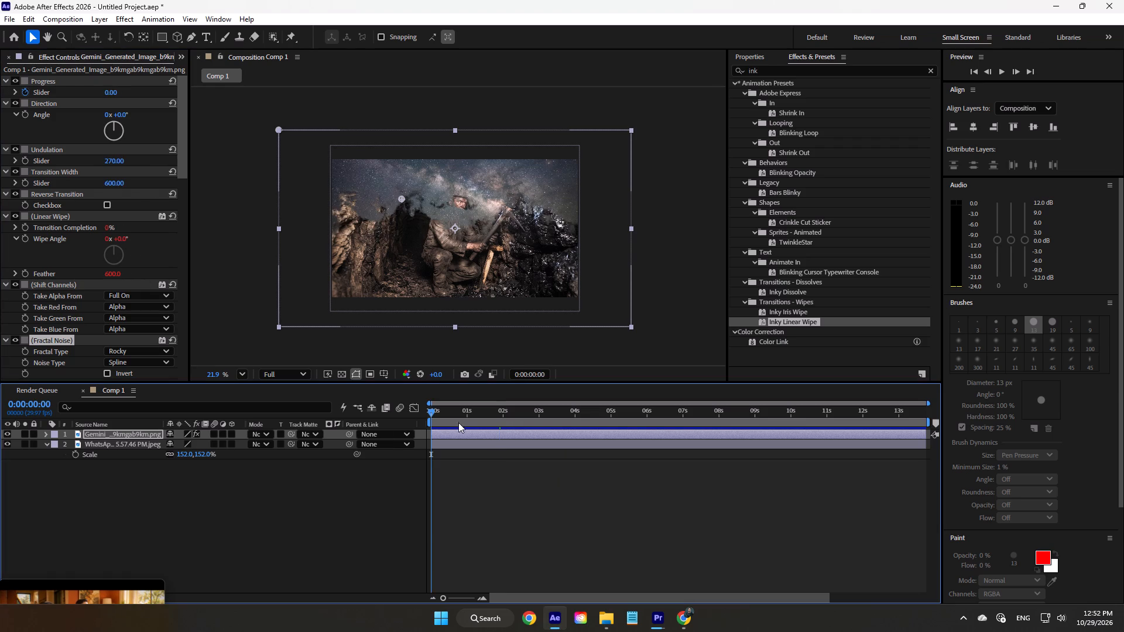
{"action": "key", "text": "space"}
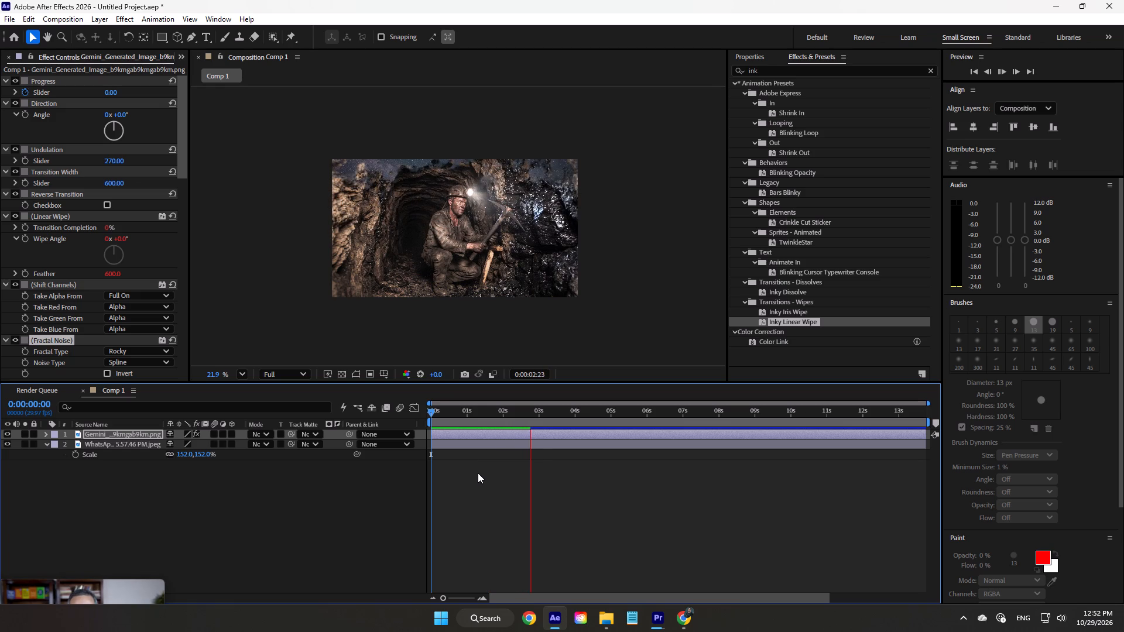
{"action": "key", "text": "space"}
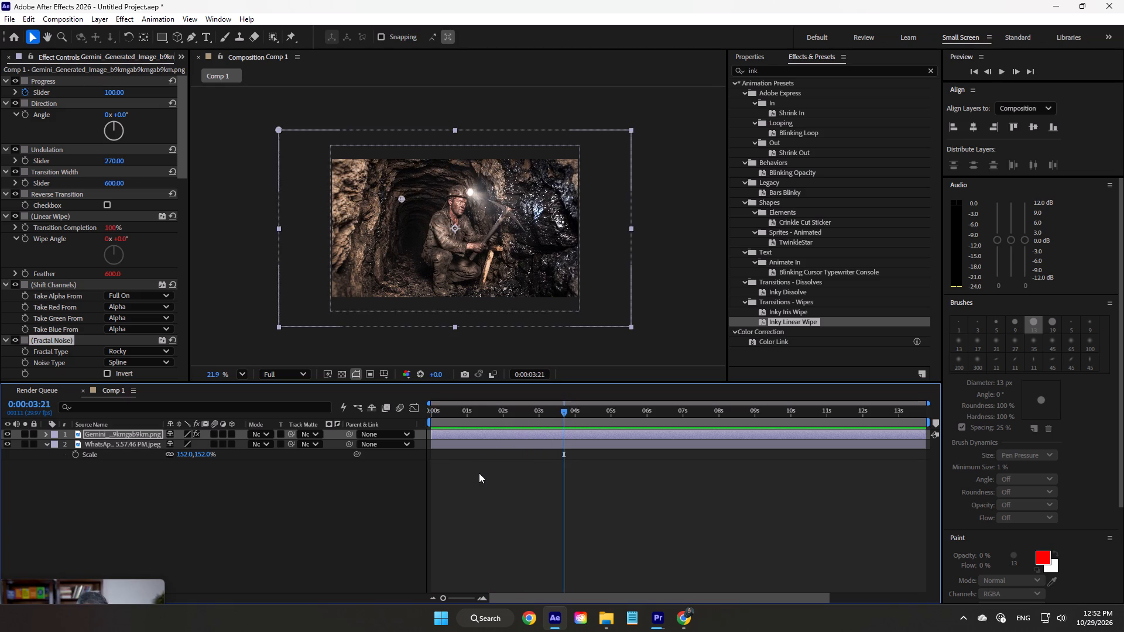
{"action": "left_click", "coordinate": [495, 504]}
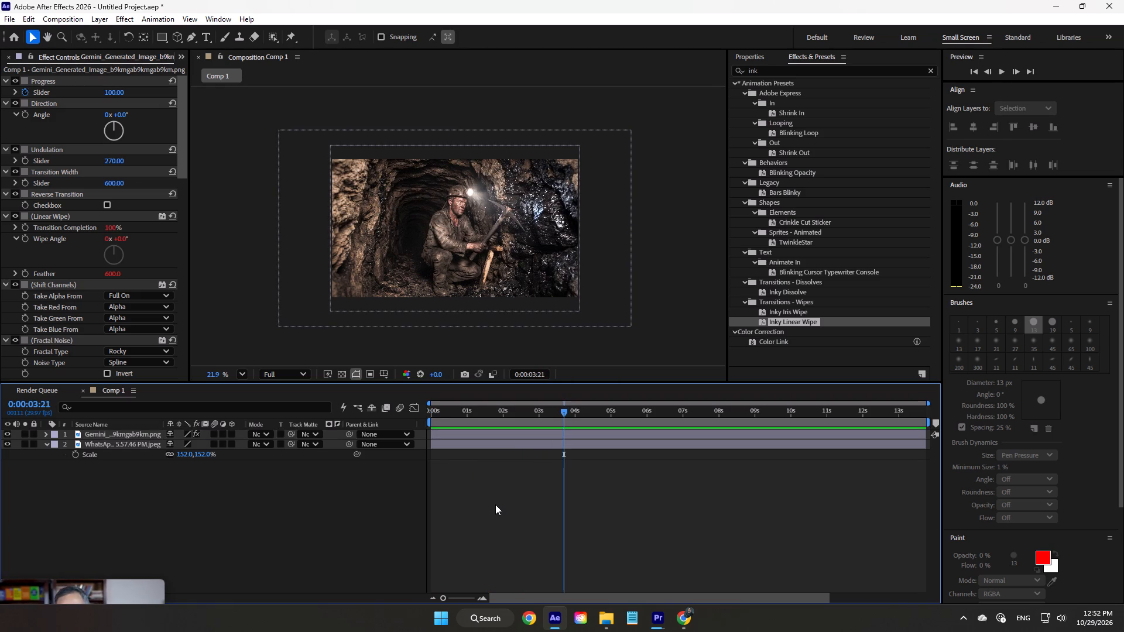
Return the composition's playhead to 0:00:00:00.
{"action": "left_click_drag", "start_coordinate": [560, 410], "coordinate": [376, 449]}
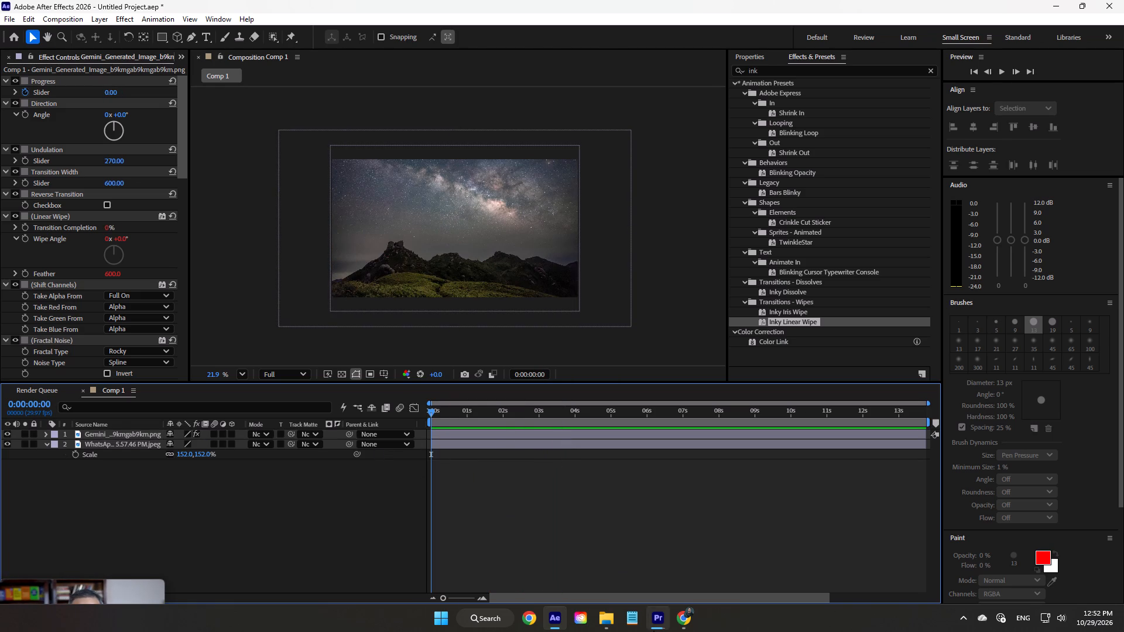
Switch to Premiere, check the progress of the preview render, and stop the sequence playback once it starts.
{"action": "left_click", "coordinate": [653, 631]}
{"action": "left_click_drag", "start_coordinate": [556, 211], "coordinate": [664, 208]}
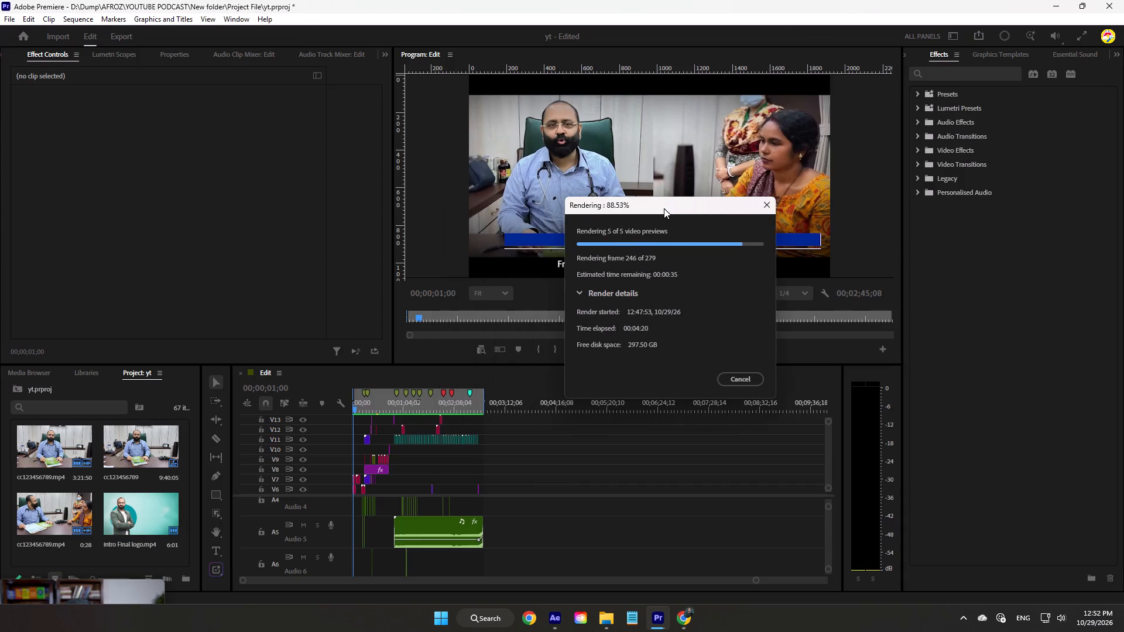
{"action": "left_click_drag", "start_coordinate": [664, 208], "coordinate": [624, 191]}
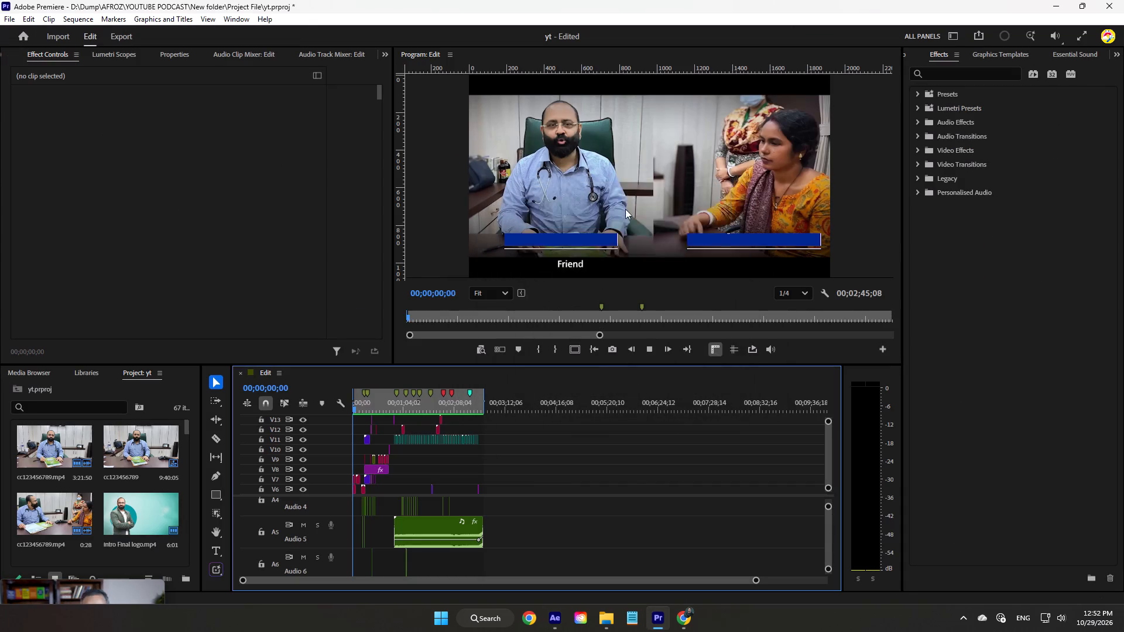
{"action": "key", "text": "space"}
Switch to File Explorer and copy the path of New folder inside YOUTUBE PODCAST.
{"action": "left_click", "coordinate": [605, 619]}
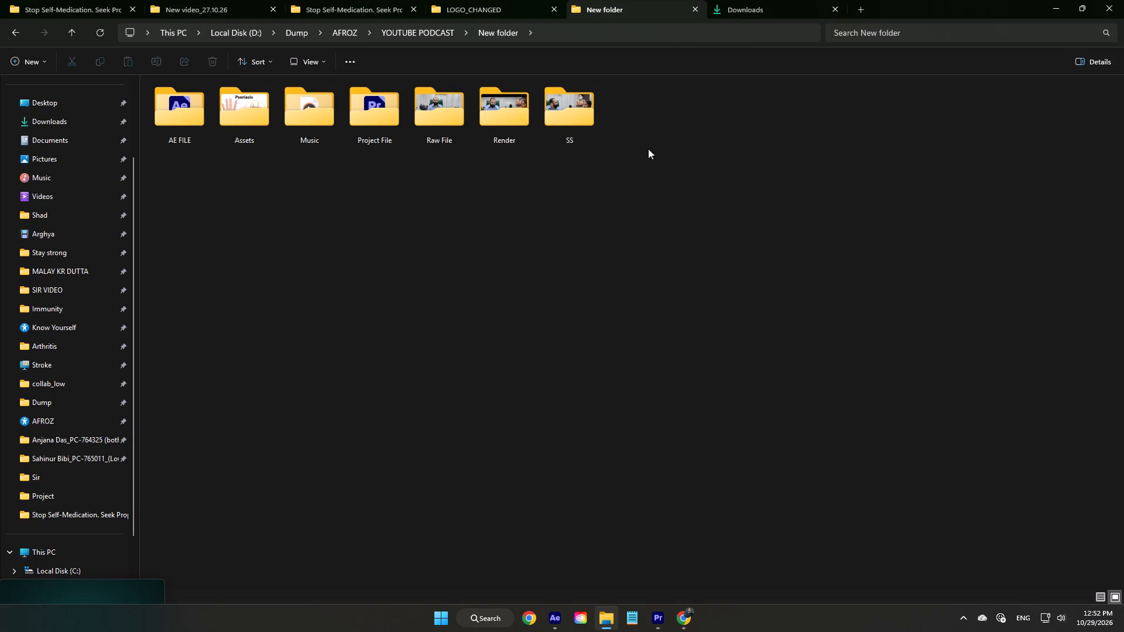
{"action": "left_click", "coordinate": [615, 29]}
{"action": "key", "text": "ctrl+c"}
{"action": "left_click", "coordinate": [567, 420]}
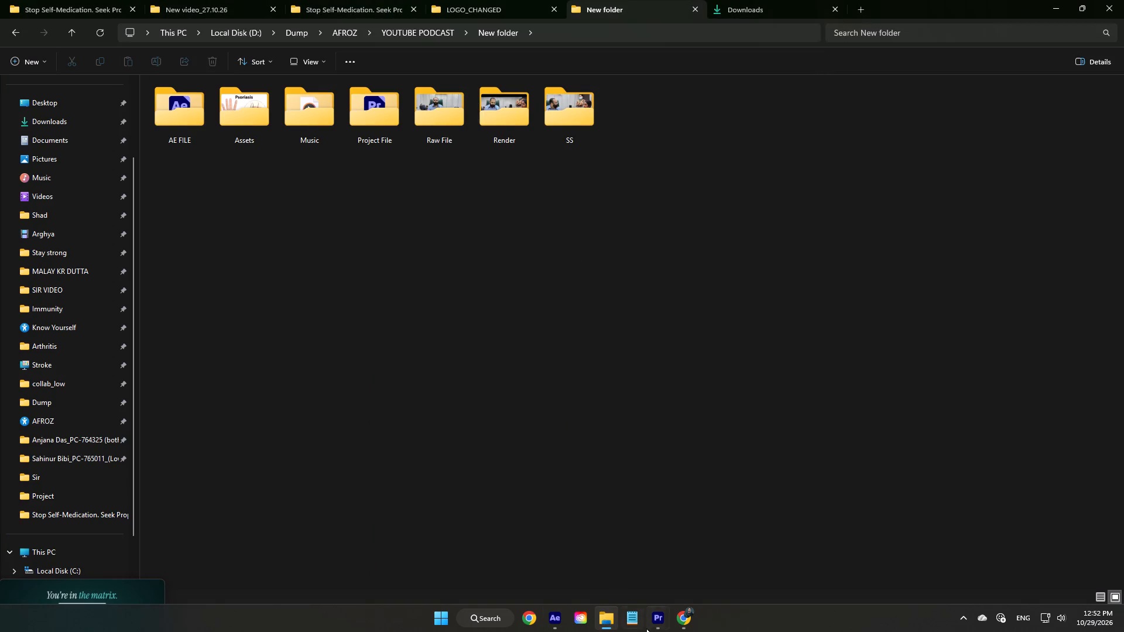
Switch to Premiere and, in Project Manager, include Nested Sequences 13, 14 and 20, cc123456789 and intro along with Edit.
{"action": "left_click", "coordinate": [650, 628]}
{"action": "left_click", "coordinate": [4, 18]}
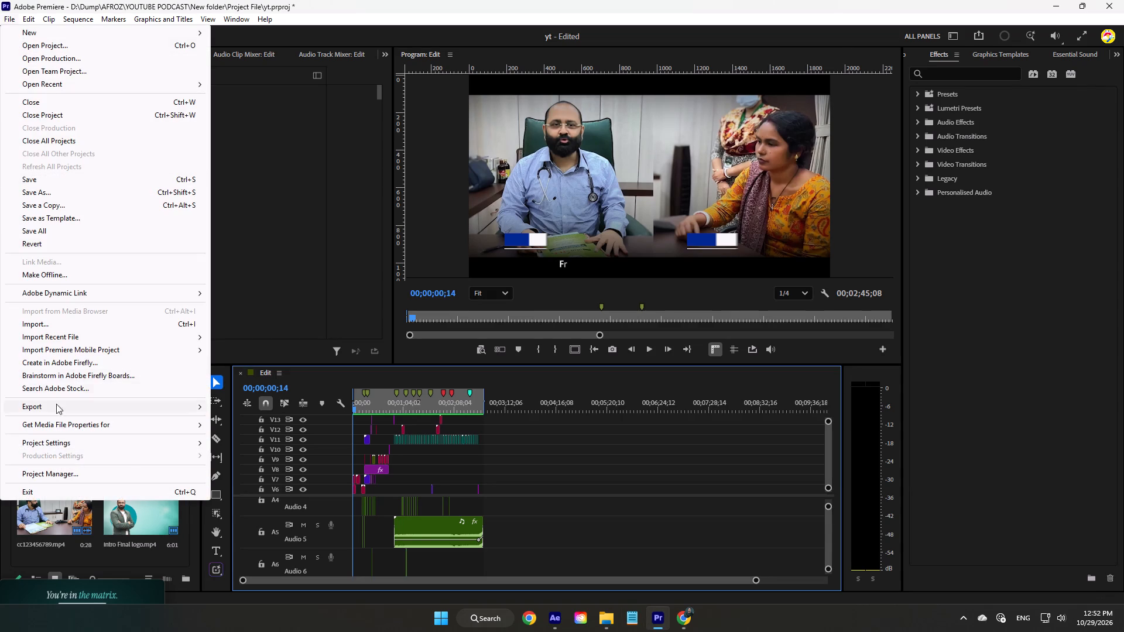
{"action": "left_click", "coordinate": [74, 479]}
{"action": "left_click", "coordinate": [354, 157]}
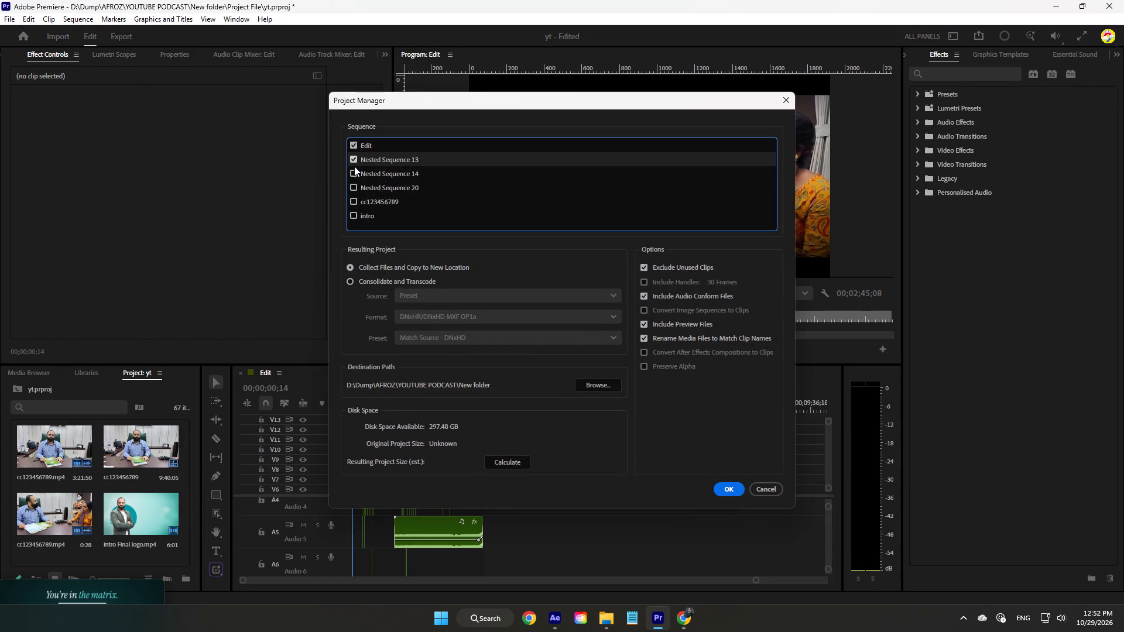
{"action": "left_click", "coordinate": [354, 169]}
{"action": "left_click", "coordinate": [357, 185]}
{"action": "left_click", "coordinate": [351, 201]}
{"action": "left_click", "coordinate": [354, 215]}
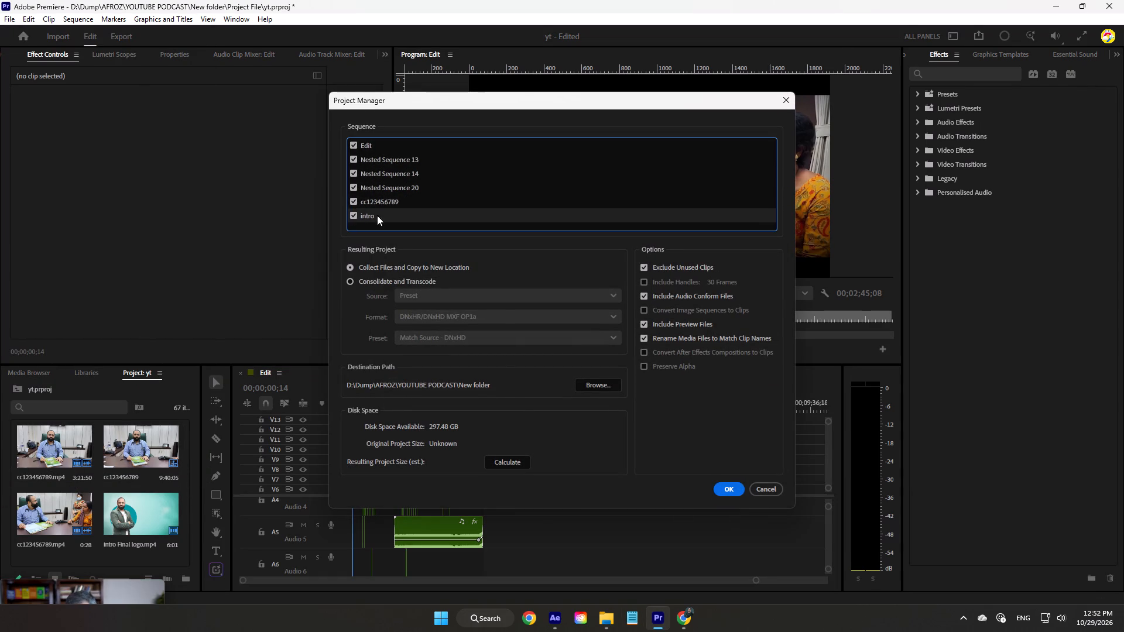
{"action": "scroll", "coordinate": [458, 202], "scroll_direction": "down", "scroll_amount": 3}
Set the resulting project's destination path to D:\Dump\AFROZ\YOUTUBE PODCAST\New folder using the copied path.
{"action": "left_click", "coordinate": [602, 391]}
{"action": "left_click", "coordinate": [373, 37]}
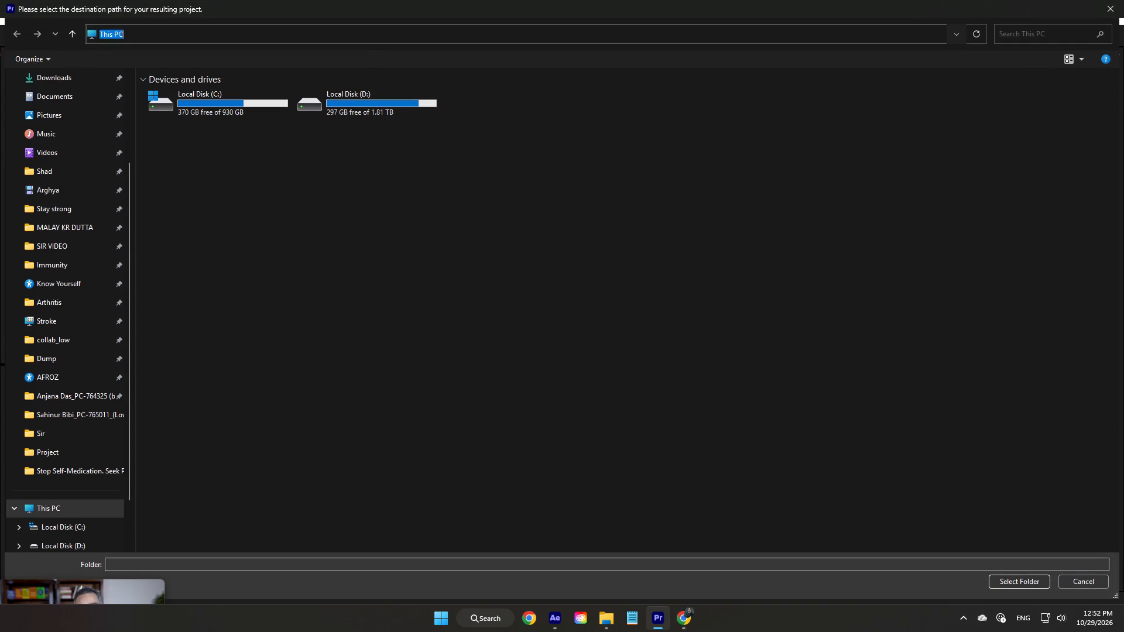
{"action": "key", "text": "ctrl+v"}
{"action": "key", "text": "Return"}
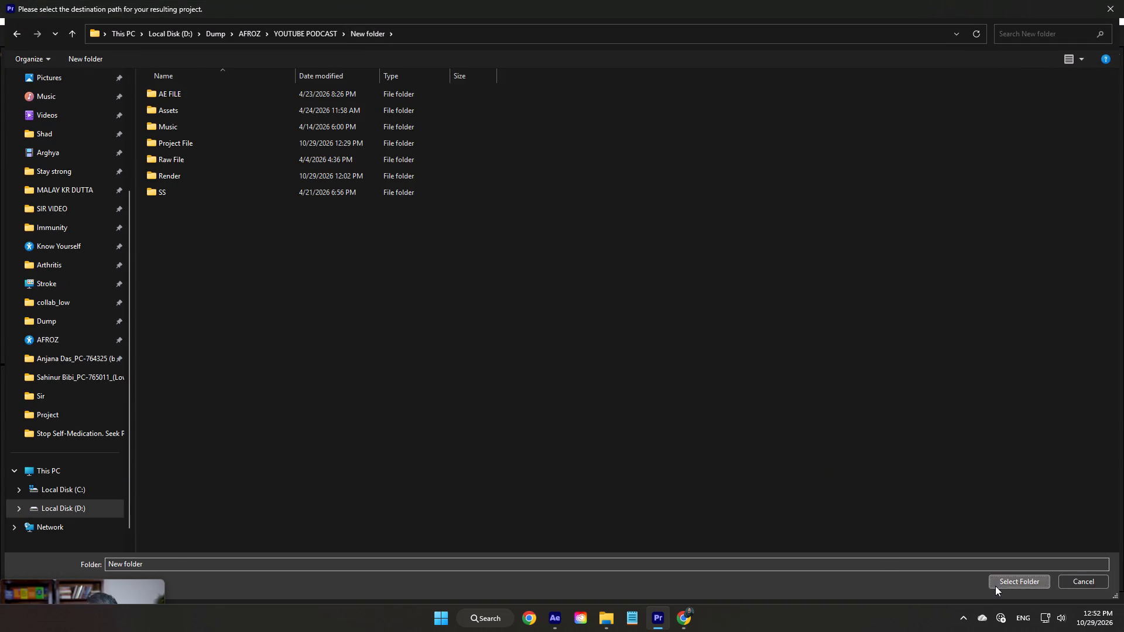
{"action": "left_click", "coordinate": [995, 586]}
Start collecting the project files and copying them to the new location, accepting the follow-up prompt.
{"action": "left_click", "coordinate": [728, 491]}
{"action": "left_click", "coordinate": [602, 343]}
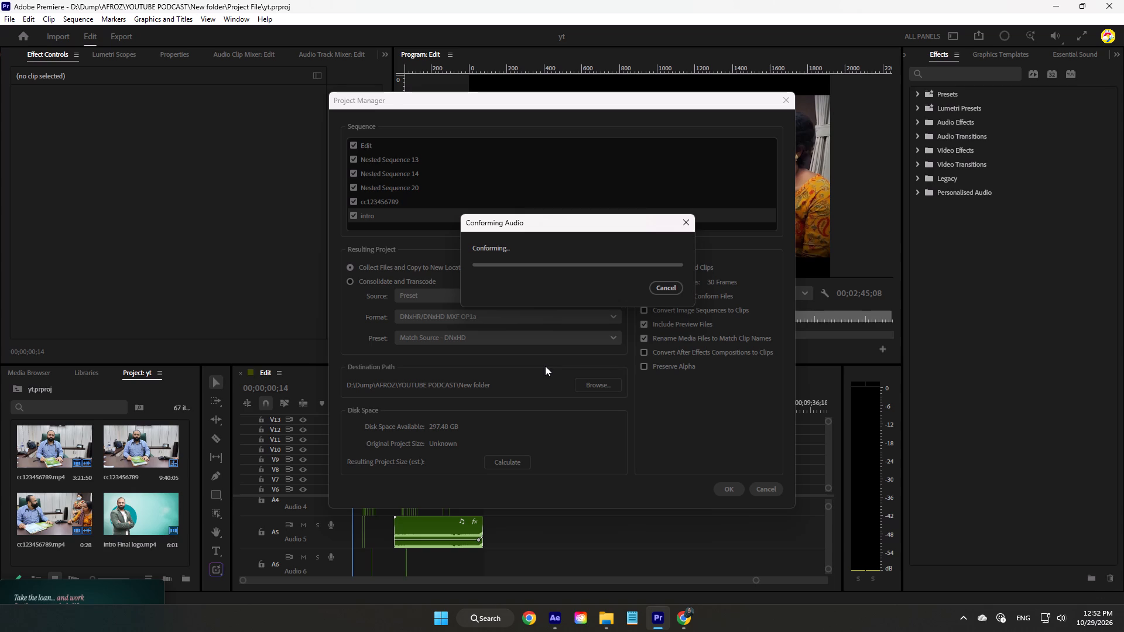
Switch to File Explorer and examine New folder's size properties and the contents of its Assets subfolder.
{"action": "left_click", "coordinate": [599, 608]}
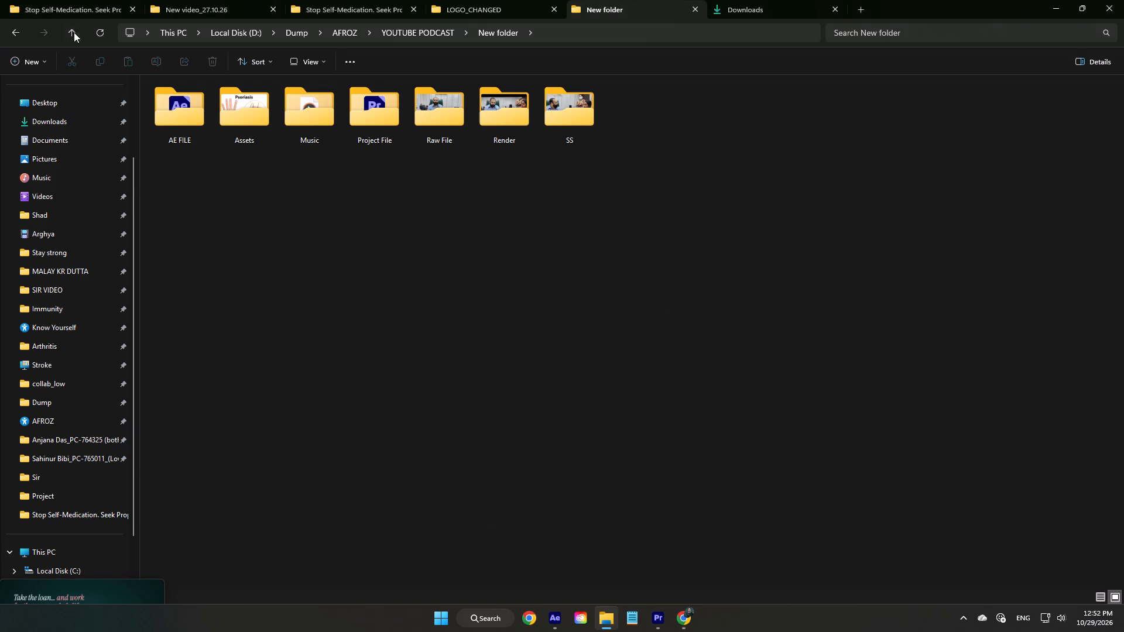
{"action": "left_click", "coordinate": [73, 33]}
{"action": "right_click", "coordinate": [232, 130]}
{"action": "left_click", "coordinate": [279, 312]}
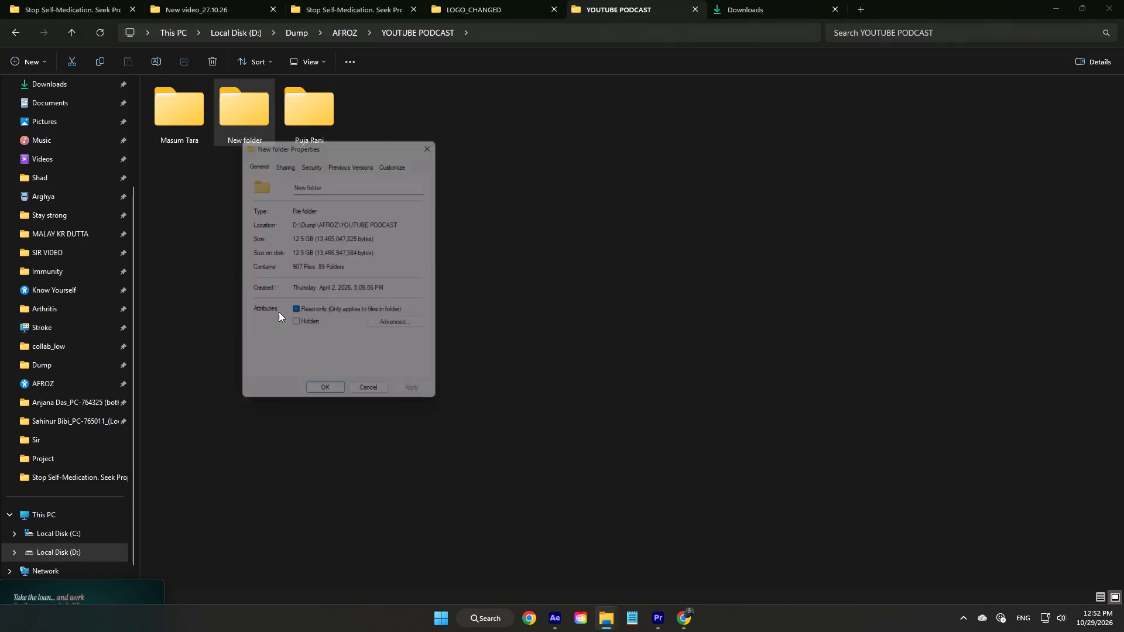
{"action": "left_click", "coordinate": [438, 136]}
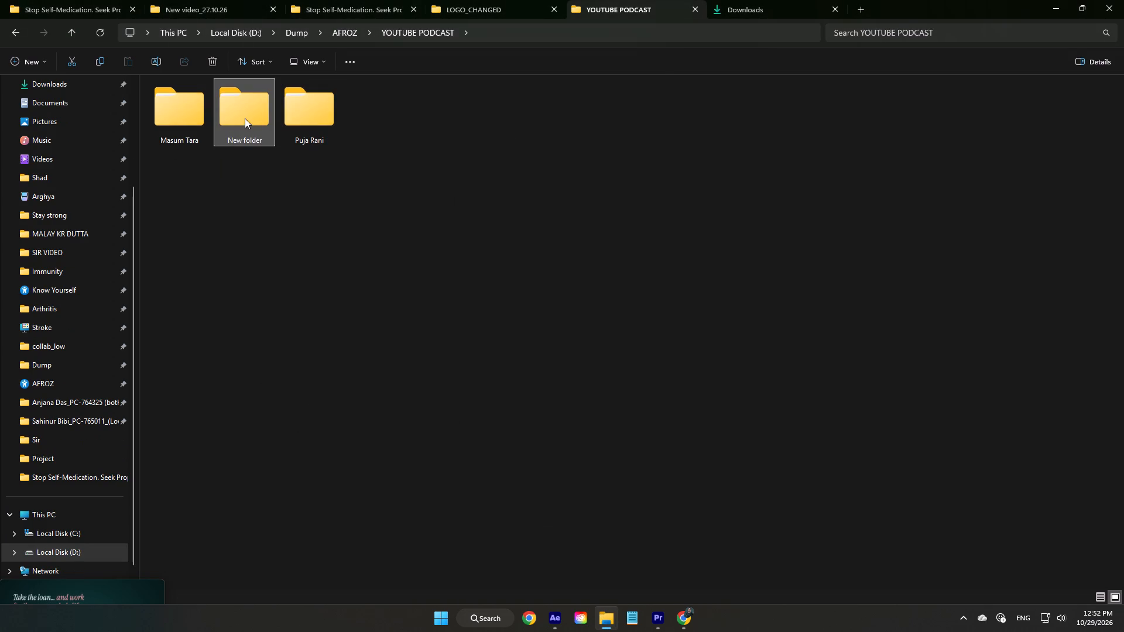
{"action": "double_click", "coordinate": [245, 118]}
{"action": "double_click", "coordinate": [245, 118]}
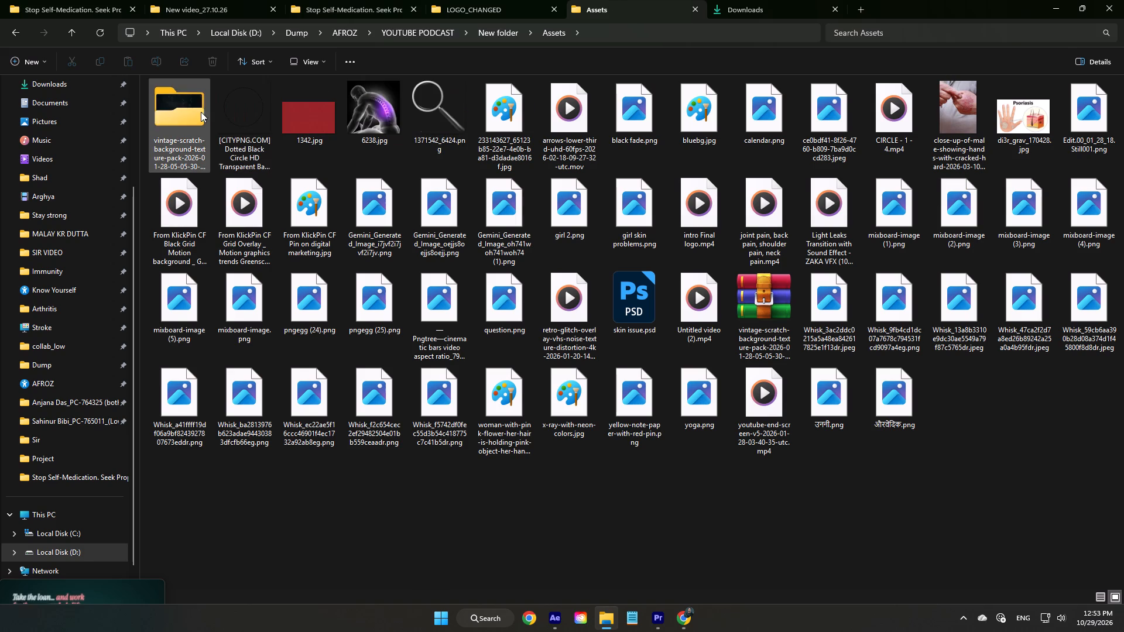
{"action": "left_click", "coordinate": [71, 31]}
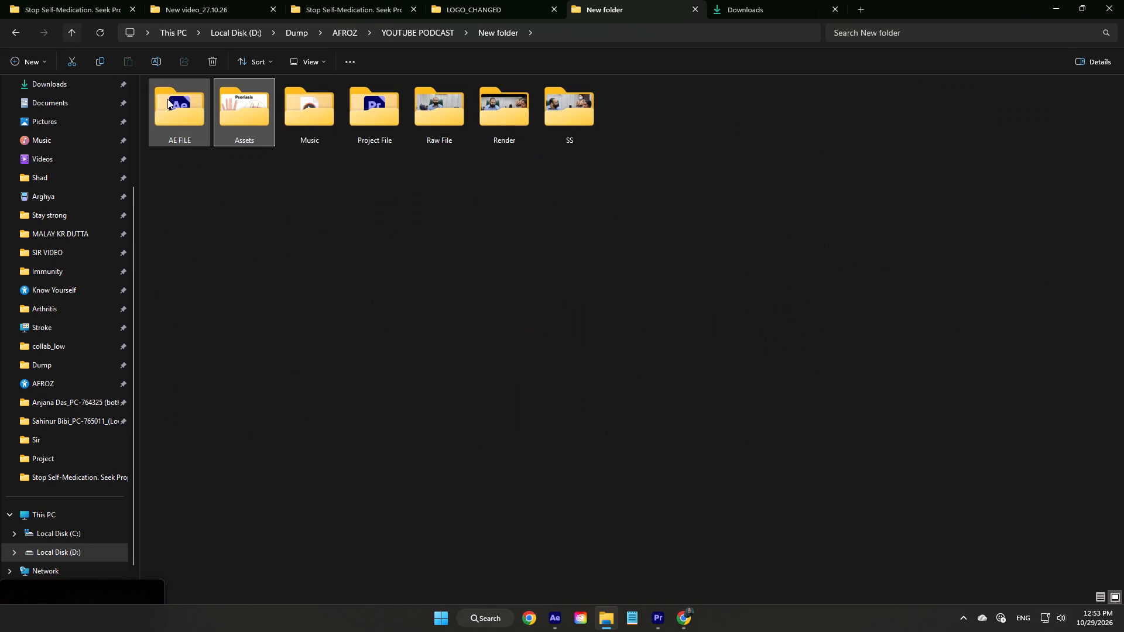
{"action": "left_click", "coordinate": [618, 413]}
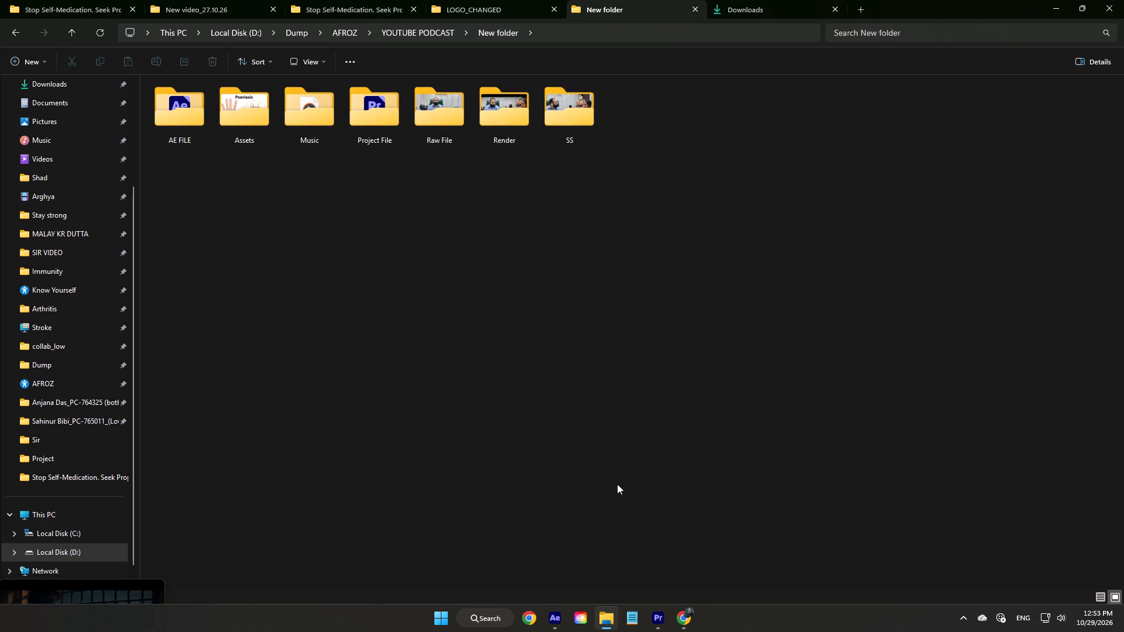
Switch back to Premiere and check the progress of the project collection.
{"action": "left_click", "coordinate": [669, 619]}
{"action": "left_click_drag", "start_coordinate": [549, 224], "coordinate": [523, 215]}
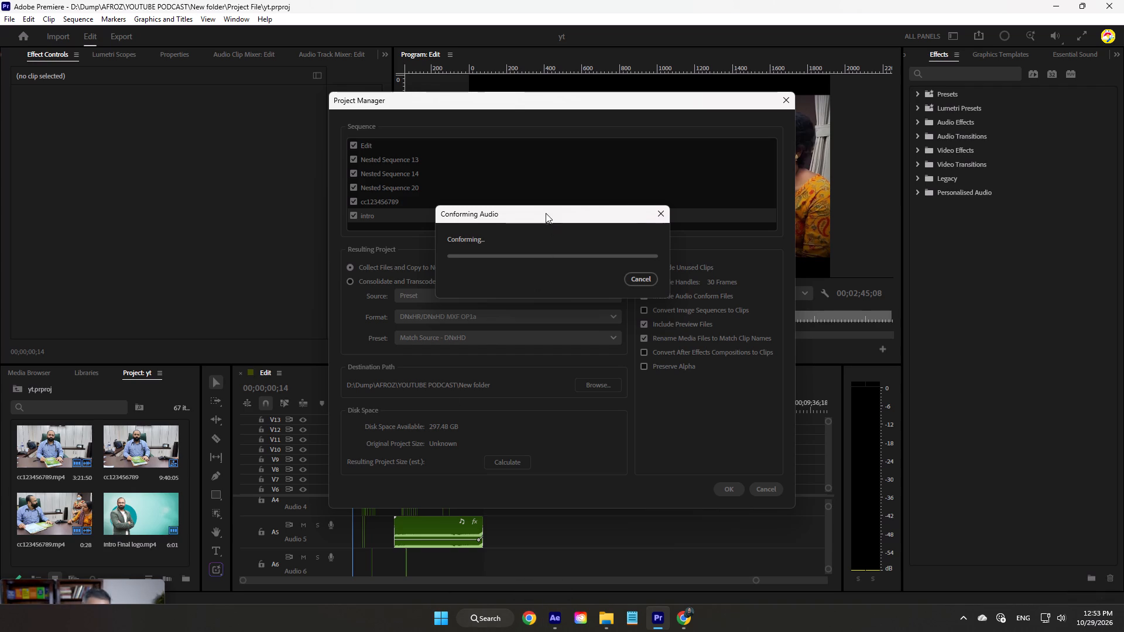
{"action": "left_click_drag", "start_coordinate": [546, 212], "coordinate": [553, 212]}
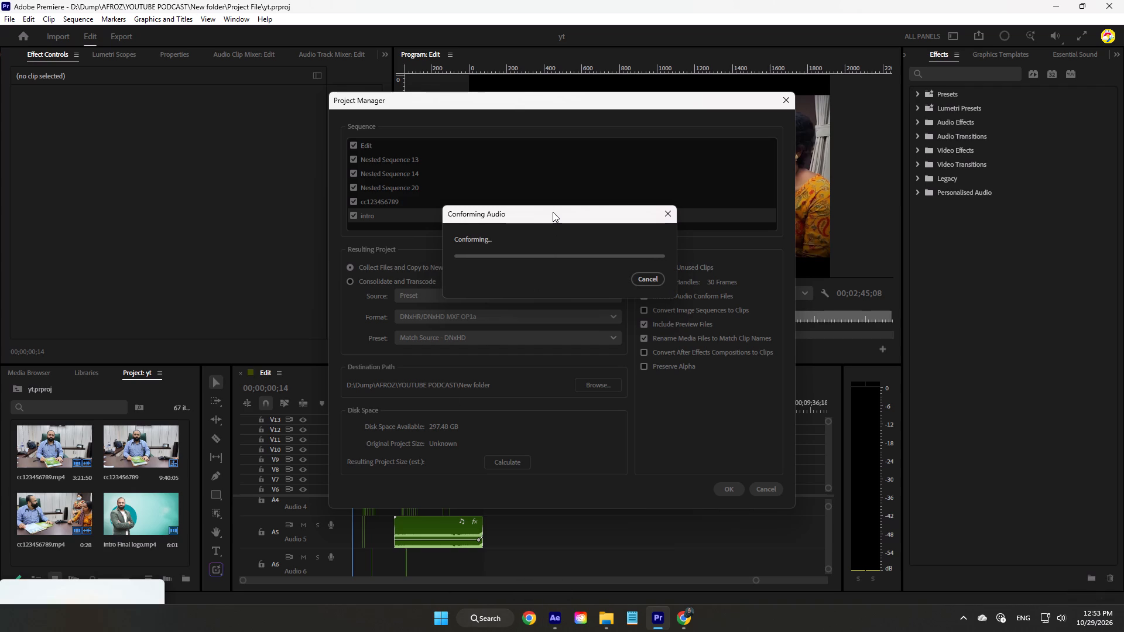
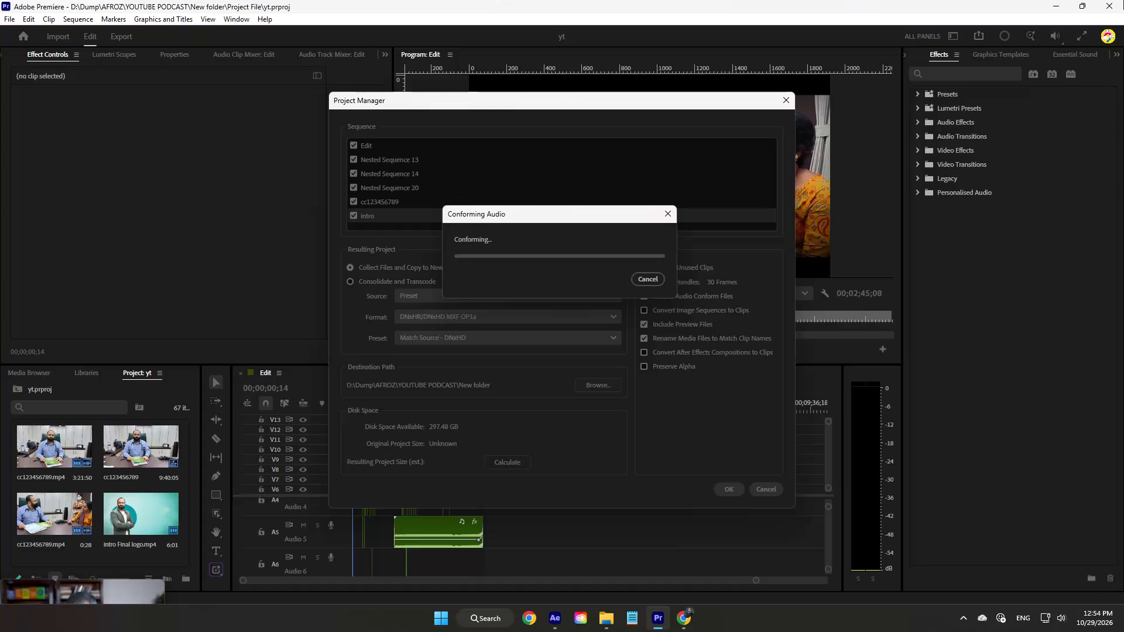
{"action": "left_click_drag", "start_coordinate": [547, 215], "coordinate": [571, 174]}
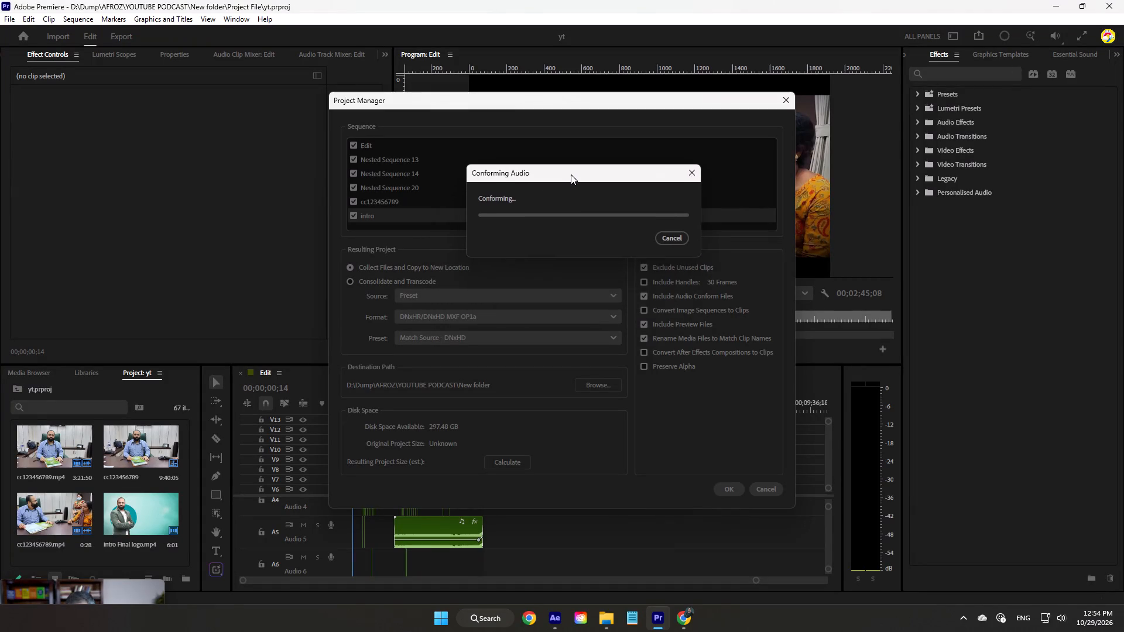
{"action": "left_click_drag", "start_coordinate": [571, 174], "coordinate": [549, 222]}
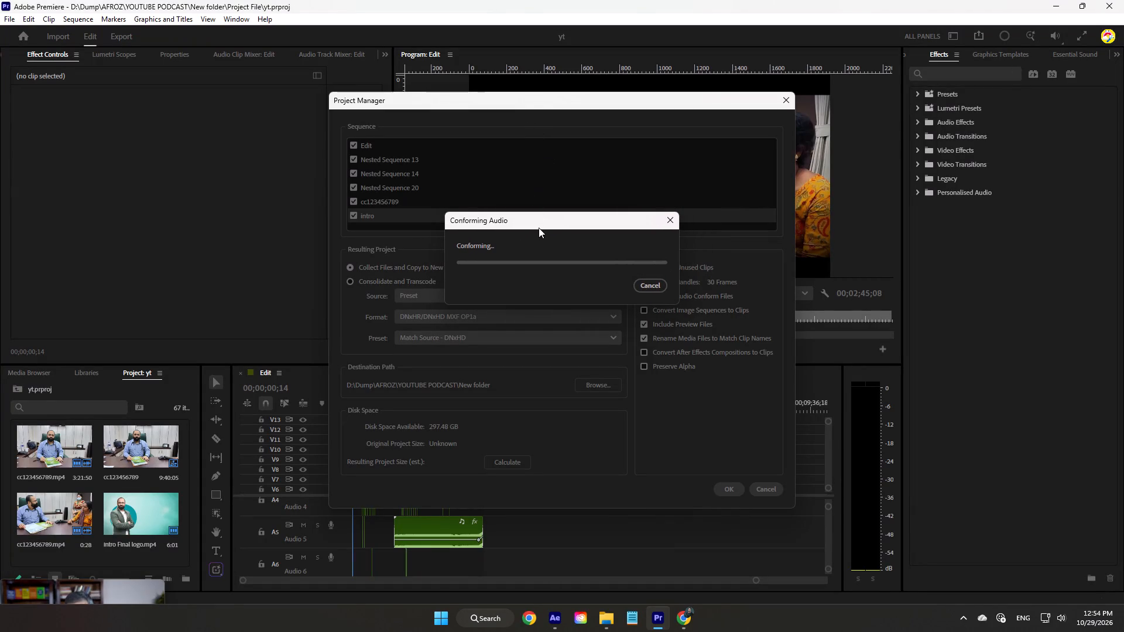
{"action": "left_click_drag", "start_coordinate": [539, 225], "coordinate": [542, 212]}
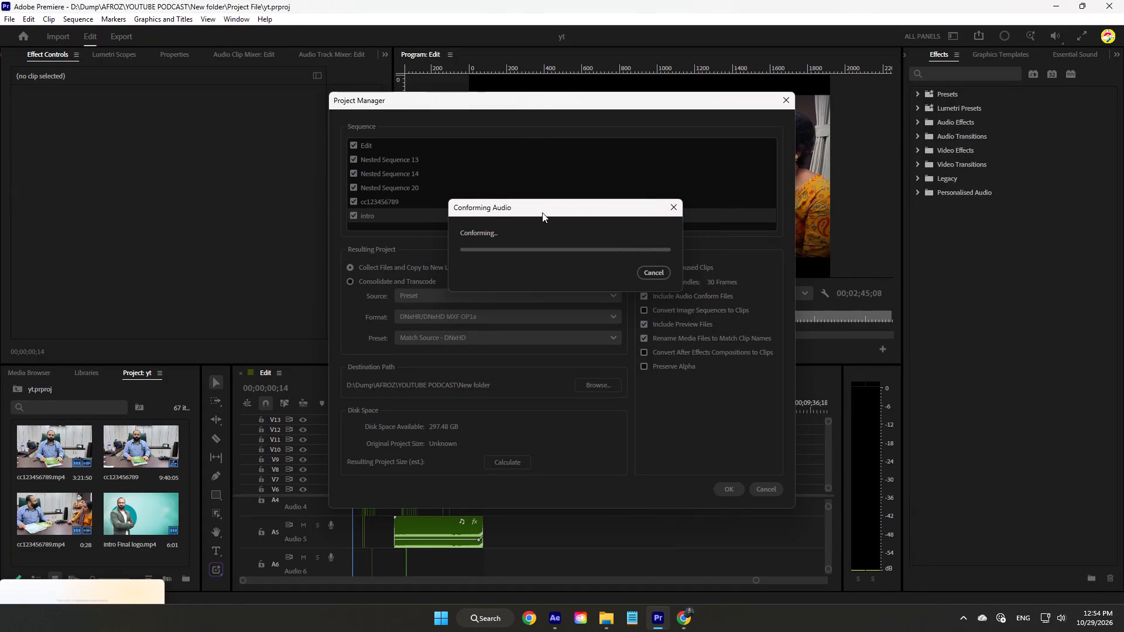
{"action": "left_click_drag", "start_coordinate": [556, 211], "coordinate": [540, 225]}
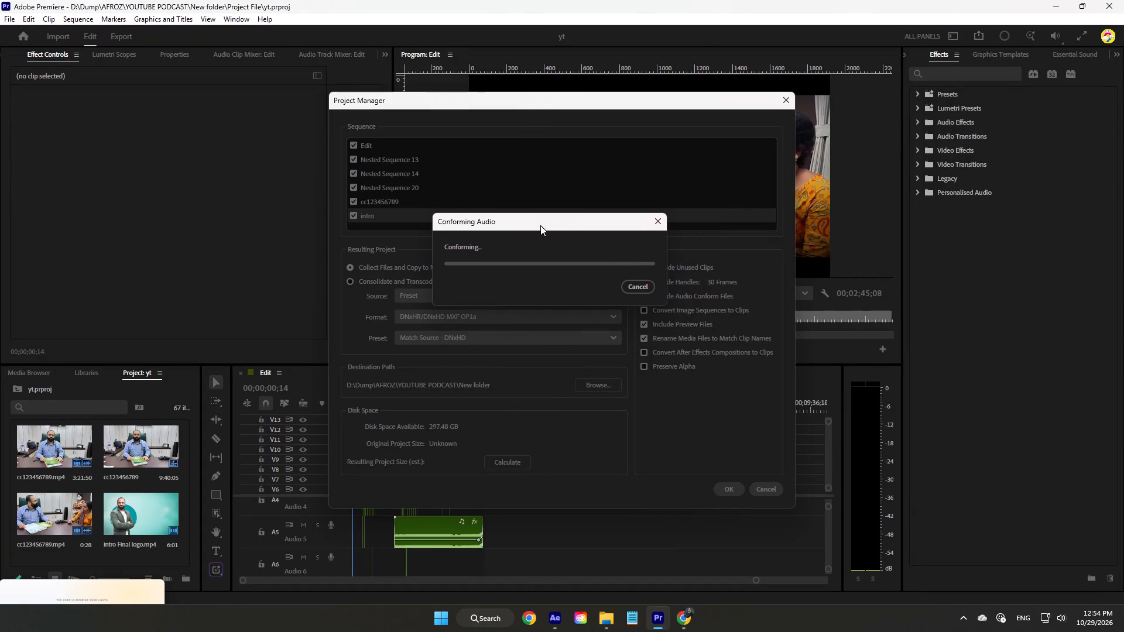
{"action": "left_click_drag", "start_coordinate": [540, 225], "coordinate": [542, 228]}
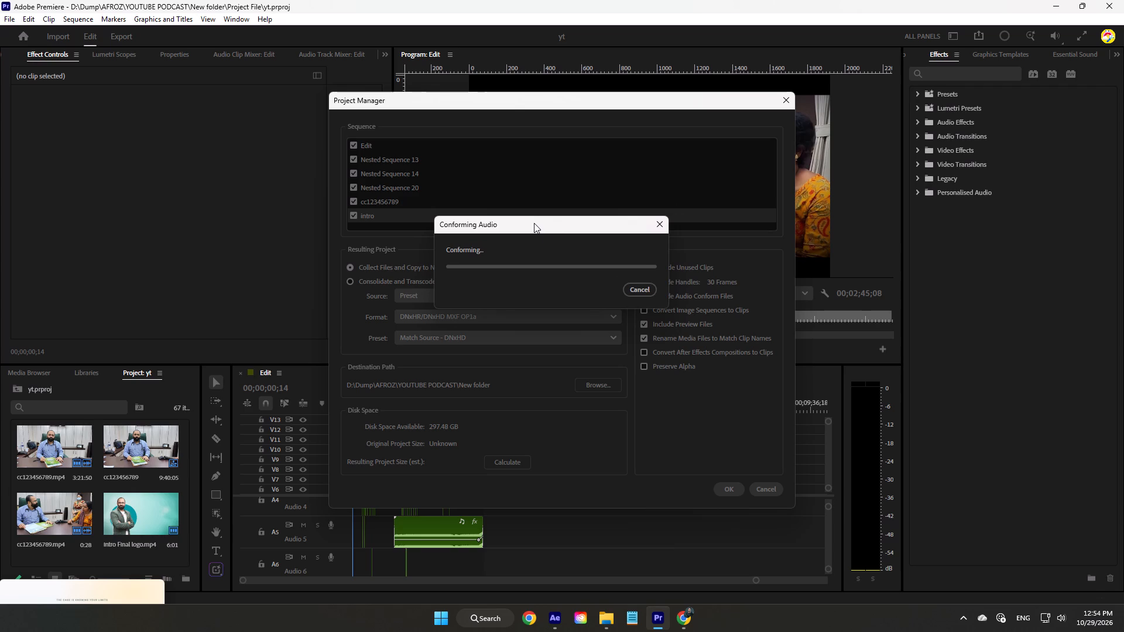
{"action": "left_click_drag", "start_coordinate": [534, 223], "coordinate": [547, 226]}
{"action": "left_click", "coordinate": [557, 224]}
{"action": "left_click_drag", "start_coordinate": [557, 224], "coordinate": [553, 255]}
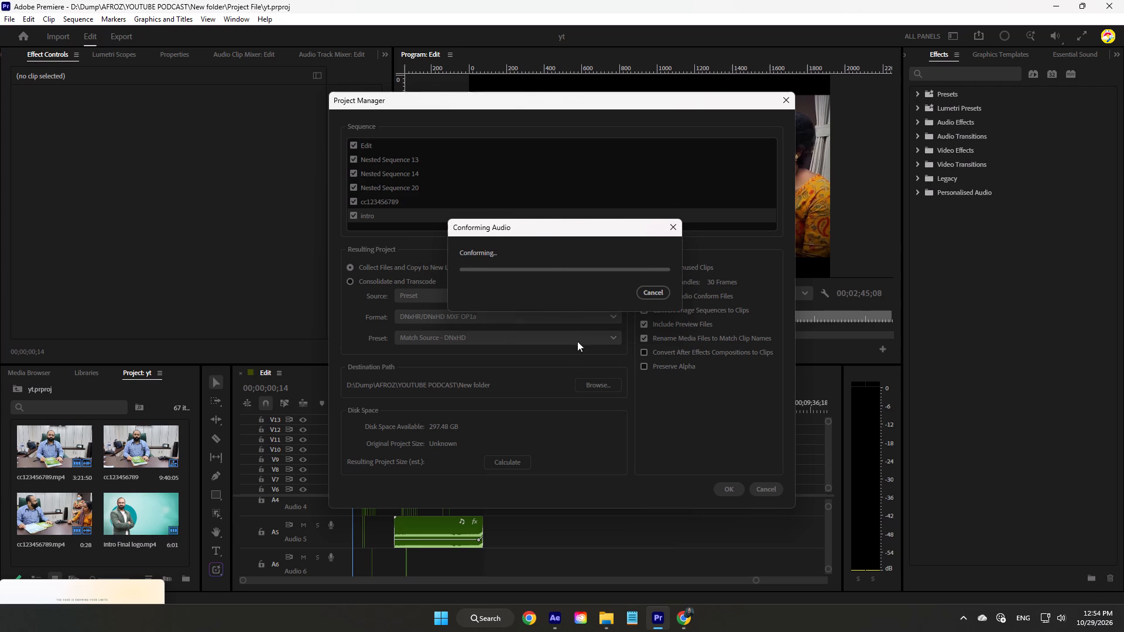
Switch to After Effects and scrub through the start of Comp 1 to preview the Inky Linear Wipe, ending at 0:00:00:00.
{"action": "left_click", "coordinate": [557, 607]}
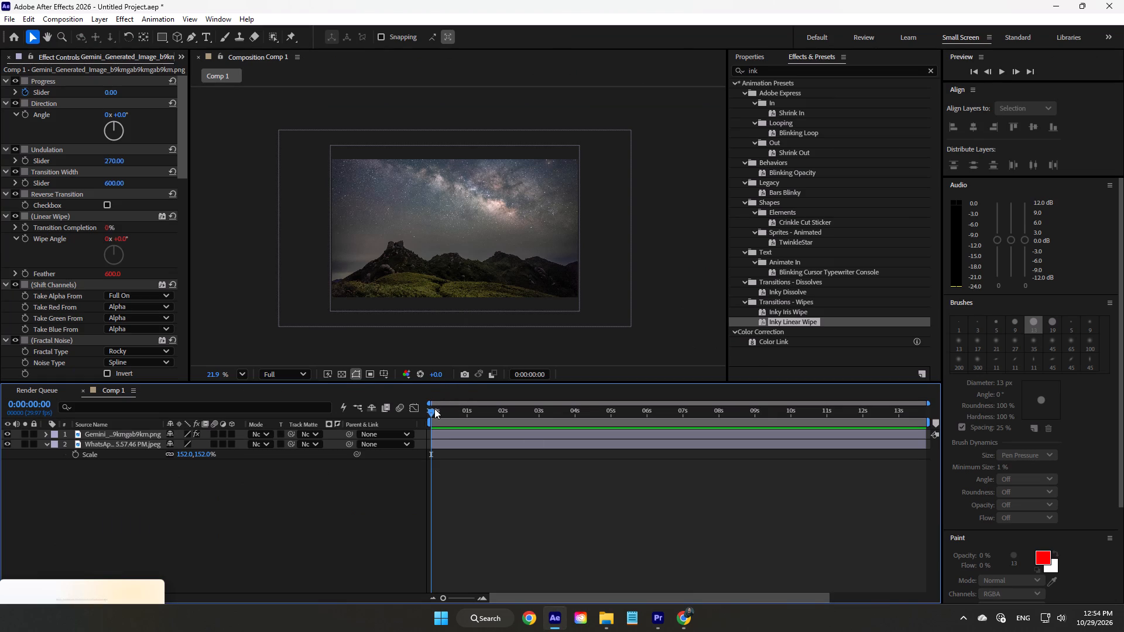
{"action": "left_click_drag", "start_coordinate": [432, 410], "coordinate": [477, 413]}
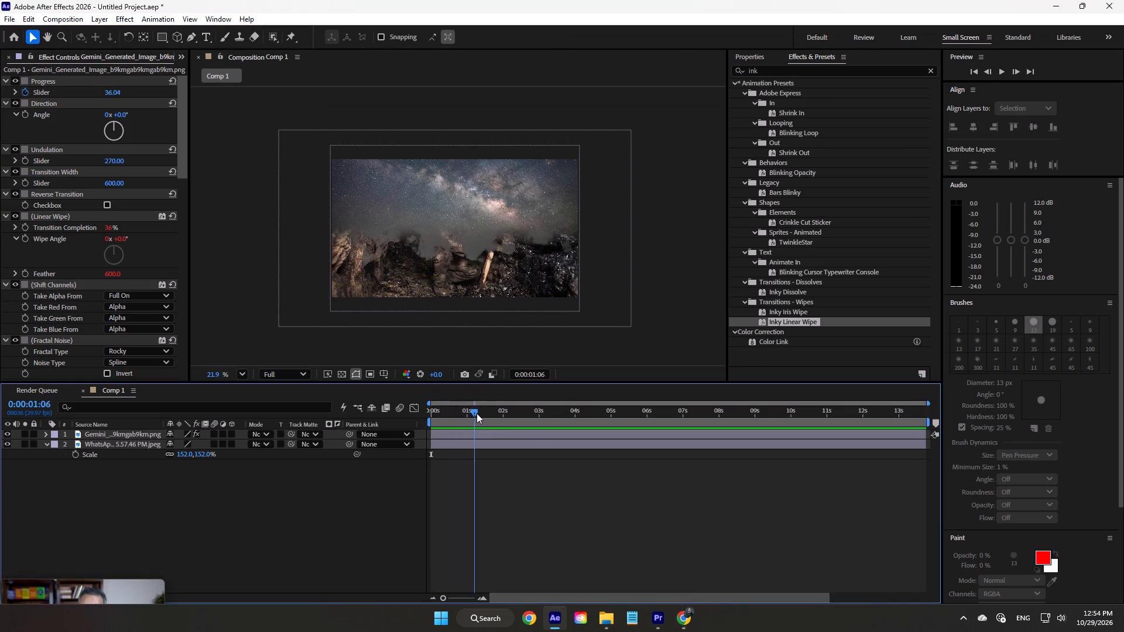
{"action": "left_click_drag", "start_coordinate": [477, 413], "coordinate": [423, 420]}
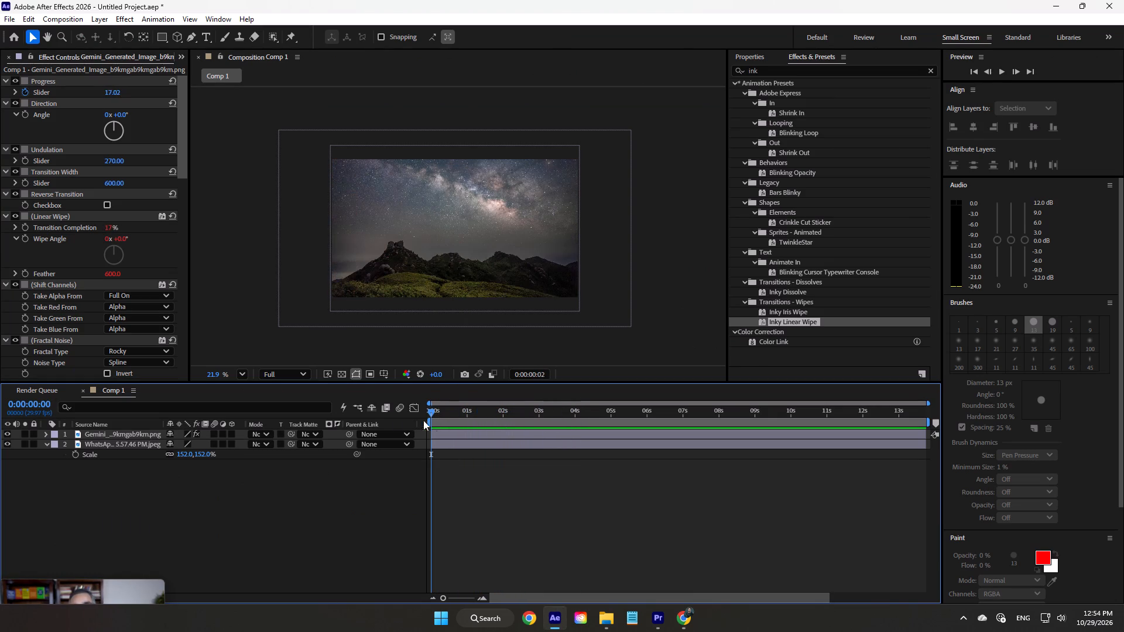
{"action": "left_click_drag", "start_coordinate": [423, 420], "coordinate": [382, 420]}
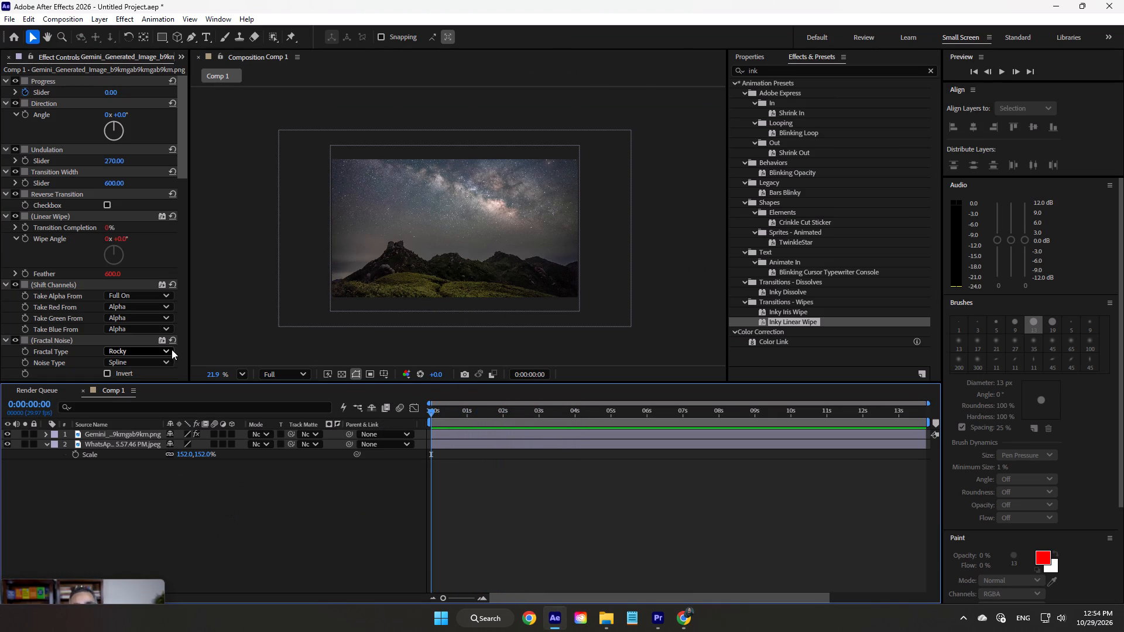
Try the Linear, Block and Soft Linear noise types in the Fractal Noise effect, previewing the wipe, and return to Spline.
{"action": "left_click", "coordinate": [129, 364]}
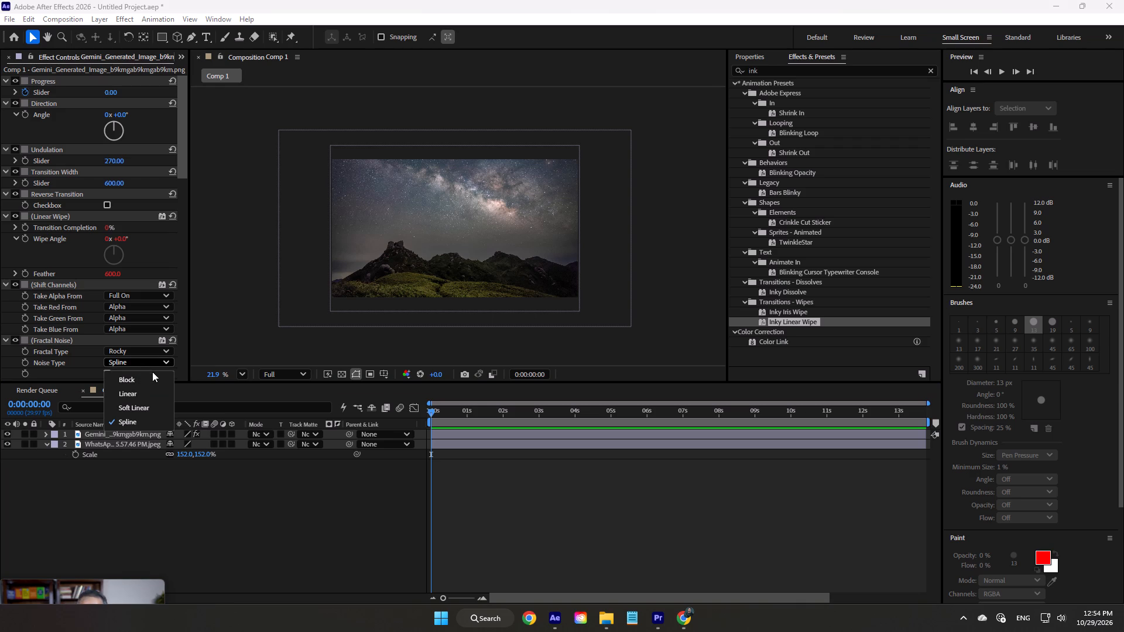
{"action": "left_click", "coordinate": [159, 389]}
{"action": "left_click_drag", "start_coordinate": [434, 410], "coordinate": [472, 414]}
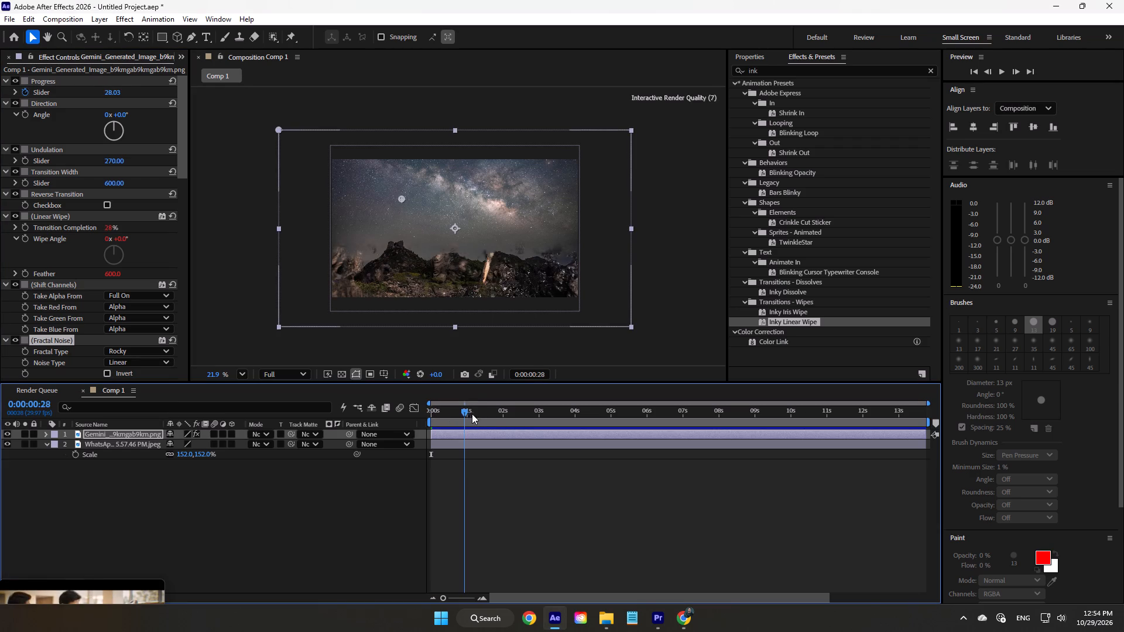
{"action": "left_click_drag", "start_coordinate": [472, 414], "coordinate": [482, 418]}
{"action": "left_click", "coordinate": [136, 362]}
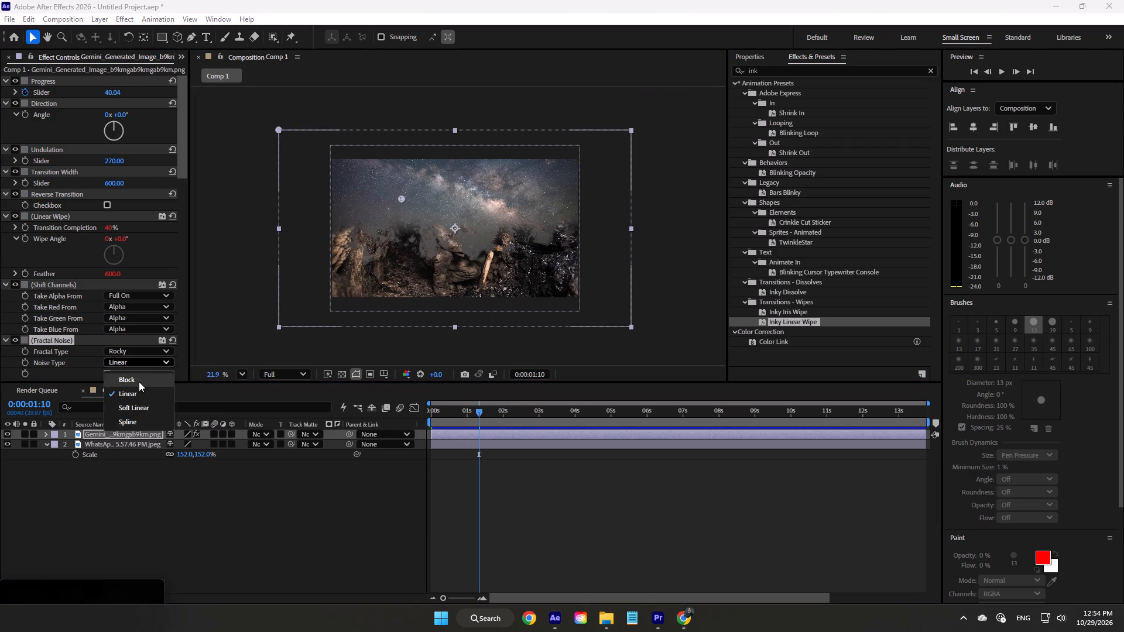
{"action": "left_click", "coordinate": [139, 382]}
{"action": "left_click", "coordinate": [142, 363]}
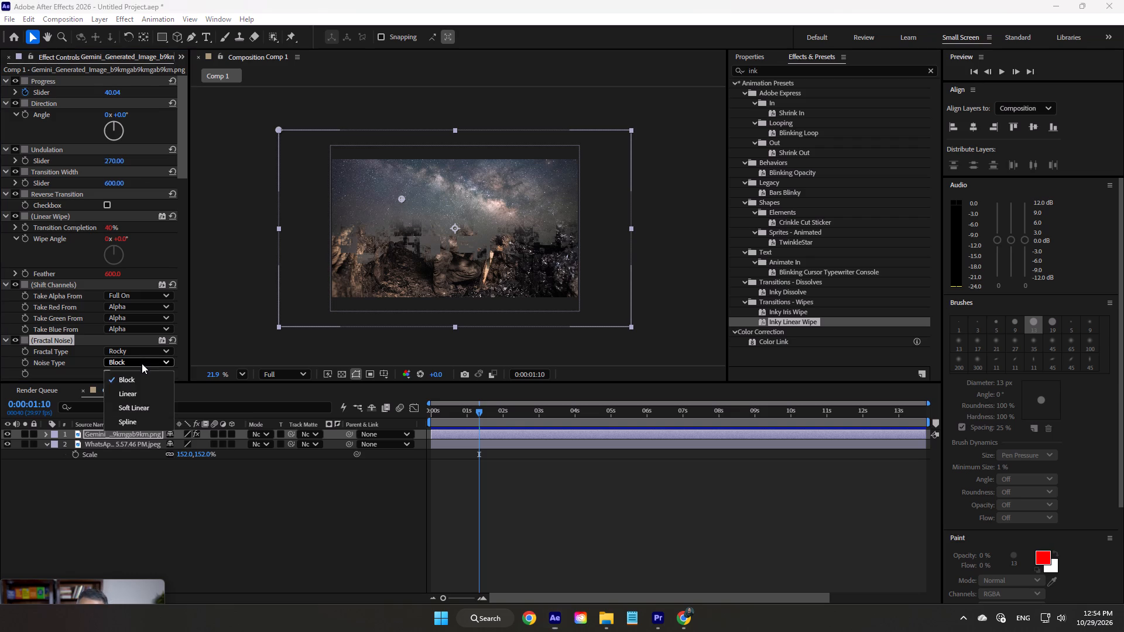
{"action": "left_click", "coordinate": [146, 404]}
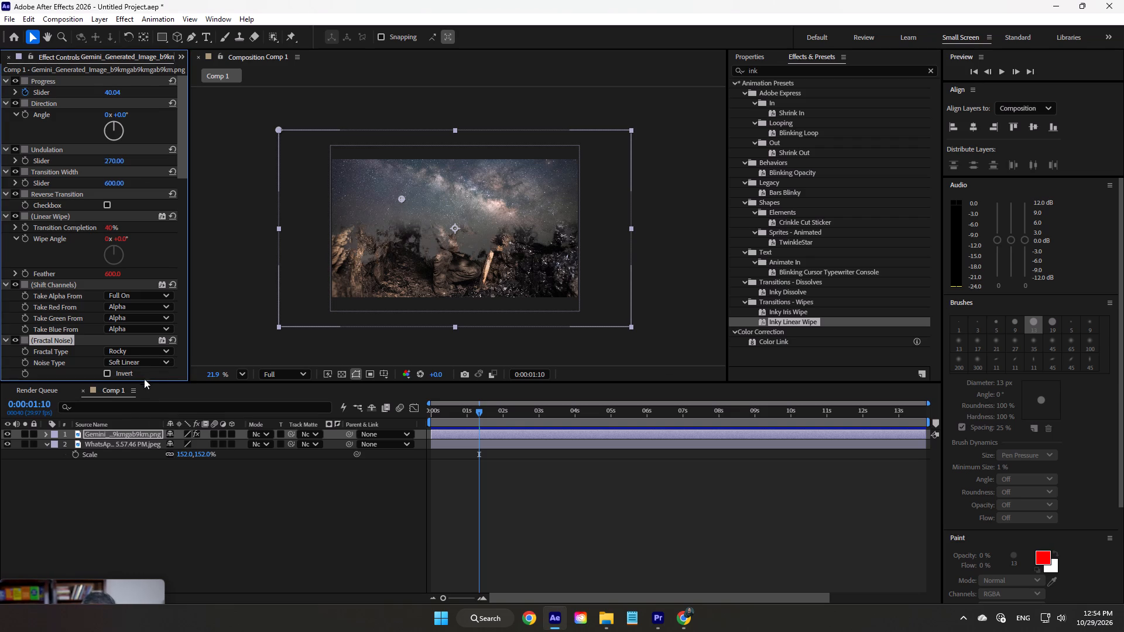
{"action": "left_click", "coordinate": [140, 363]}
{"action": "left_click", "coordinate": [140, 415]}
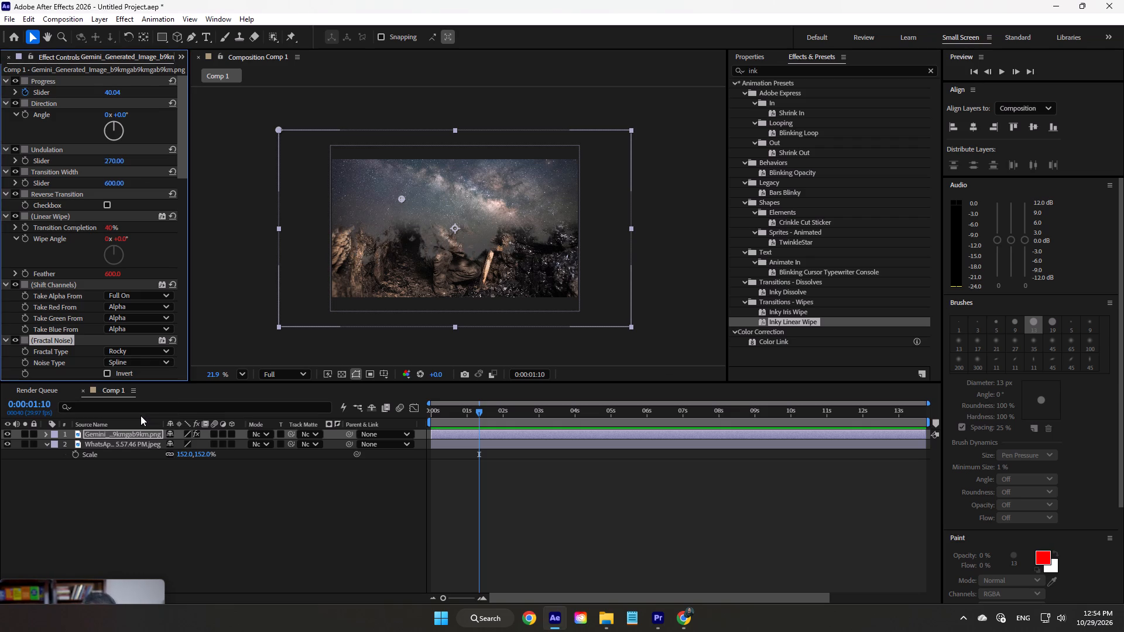
Examine the remaining settings of the wipe's effect stack, from Fractal Noise through Curves and CC Composite to Set Matte.
{"action": "scroll", "coordinate": [82, 360], "scroll_direction": "down", "scroll_amount": 4}
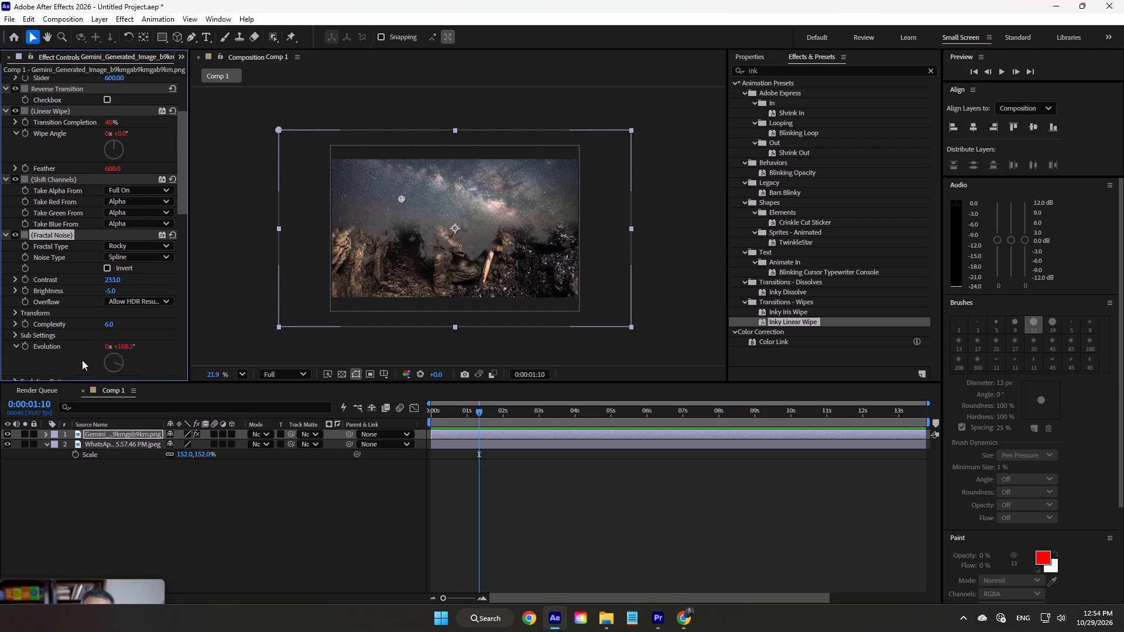
{"action": "scroll", "coordinate": [82, 360], "scroll_direction": "down", "scroll_amount": 7}
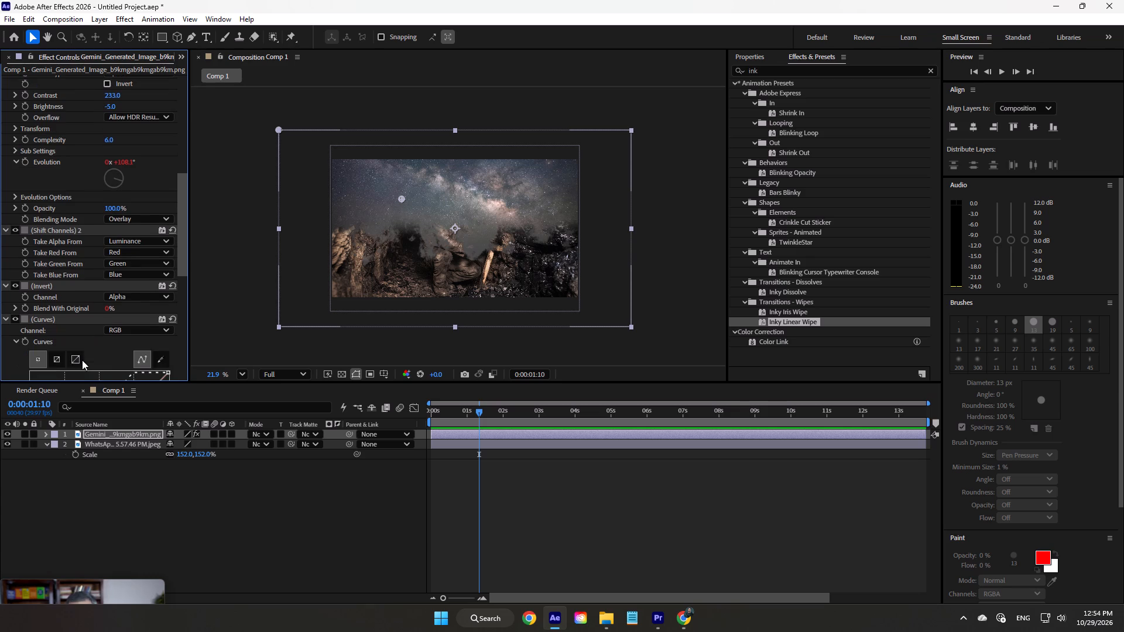
{"action": "scroll", "coordinate": [82, 360], "scroll_direction": "down", "scroll_amount": 8}
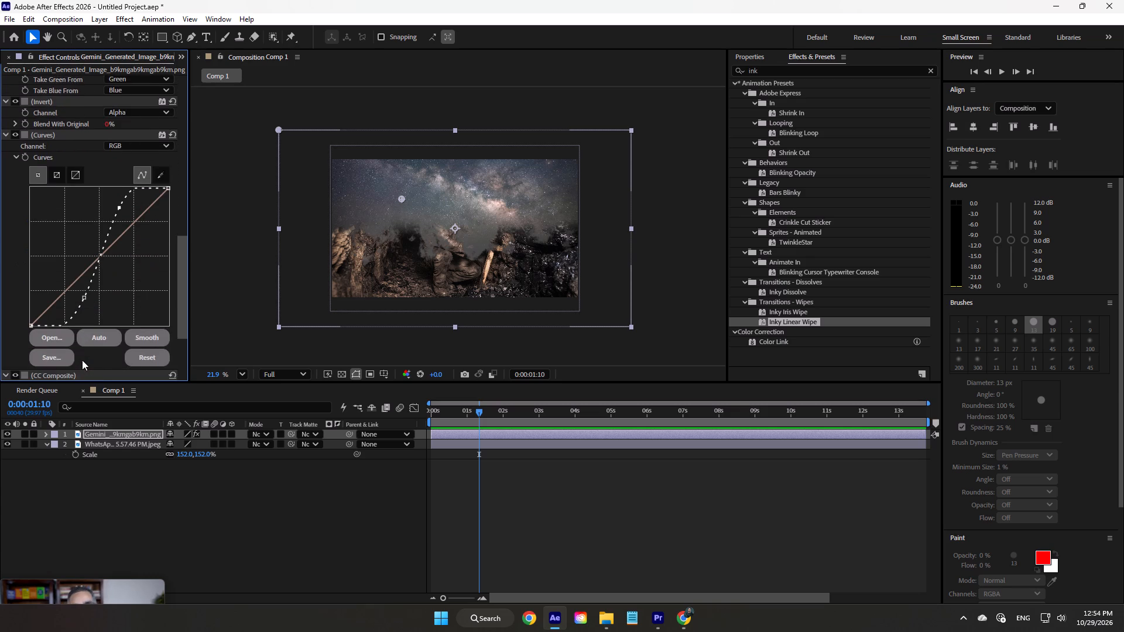
{"action": "scroll", "coordinate": [82, 360], "scroll_direction": "down", "scroll_amount": 8}
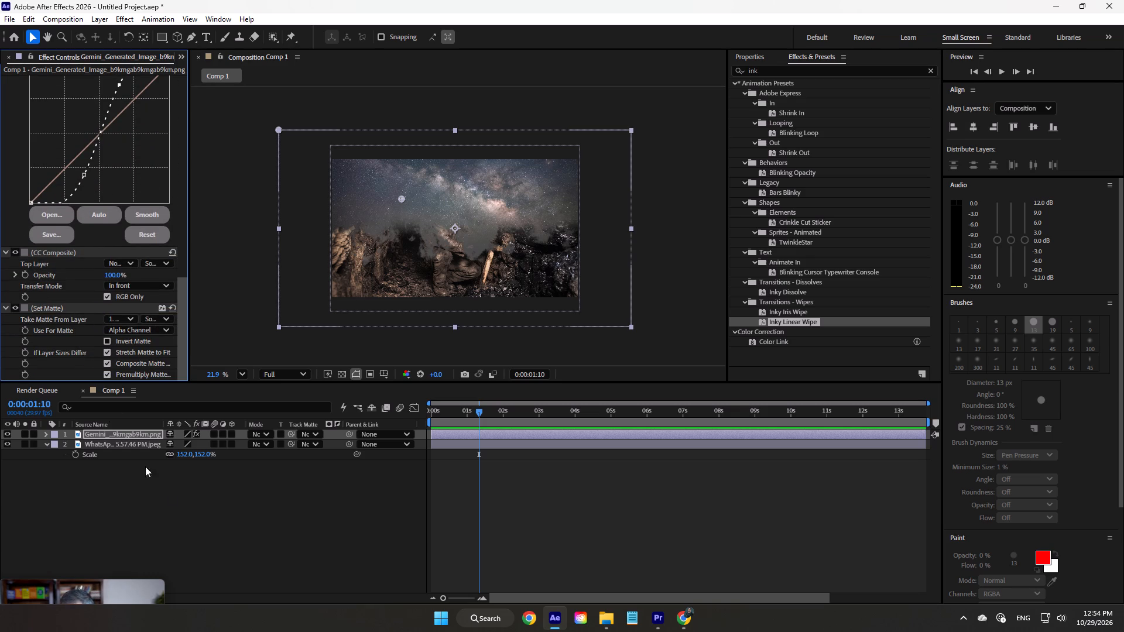
{"action": "left_click", "coordinate": [167, 490]}
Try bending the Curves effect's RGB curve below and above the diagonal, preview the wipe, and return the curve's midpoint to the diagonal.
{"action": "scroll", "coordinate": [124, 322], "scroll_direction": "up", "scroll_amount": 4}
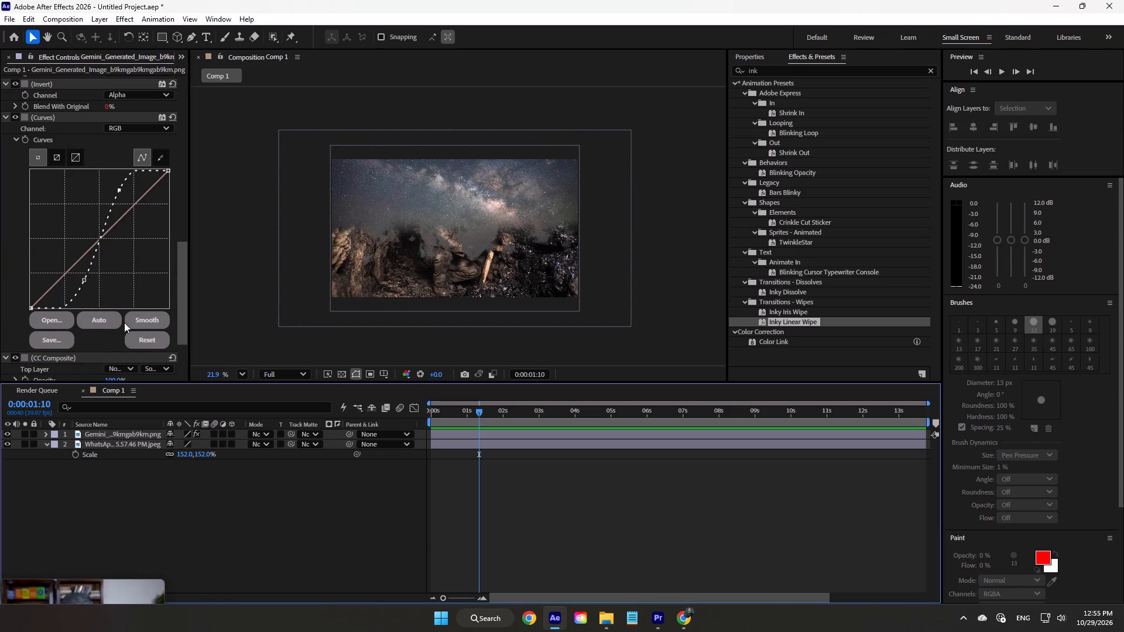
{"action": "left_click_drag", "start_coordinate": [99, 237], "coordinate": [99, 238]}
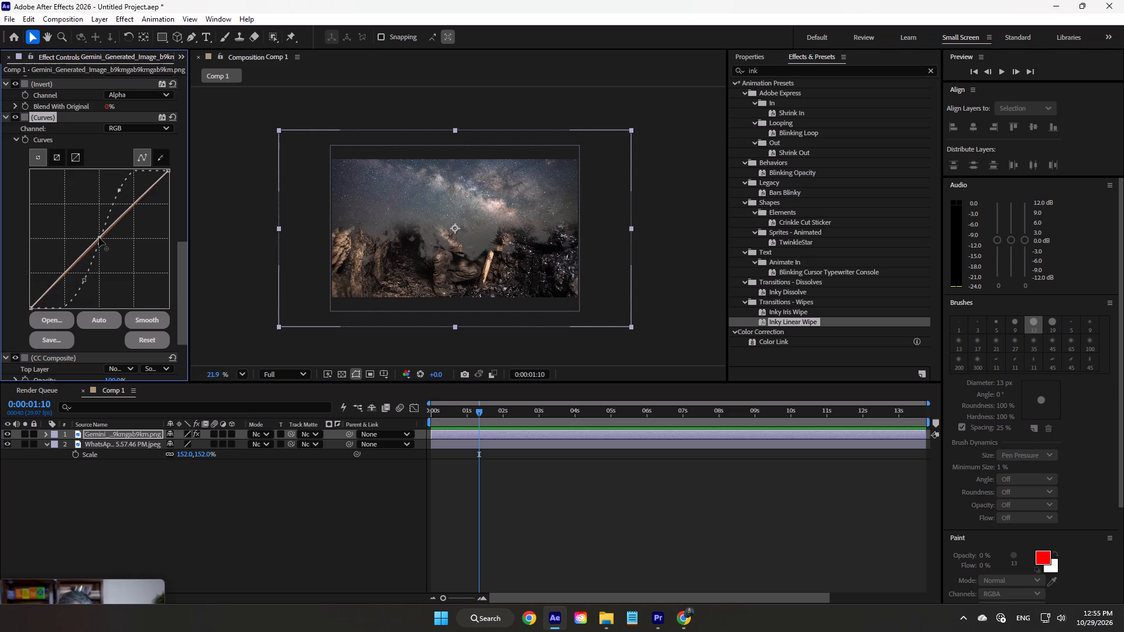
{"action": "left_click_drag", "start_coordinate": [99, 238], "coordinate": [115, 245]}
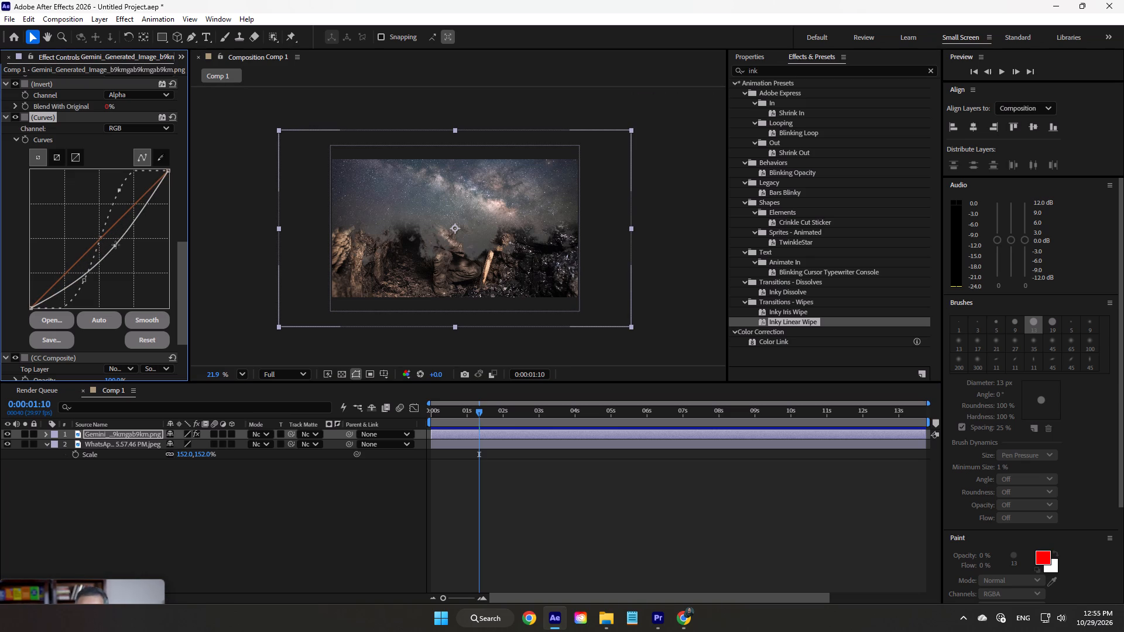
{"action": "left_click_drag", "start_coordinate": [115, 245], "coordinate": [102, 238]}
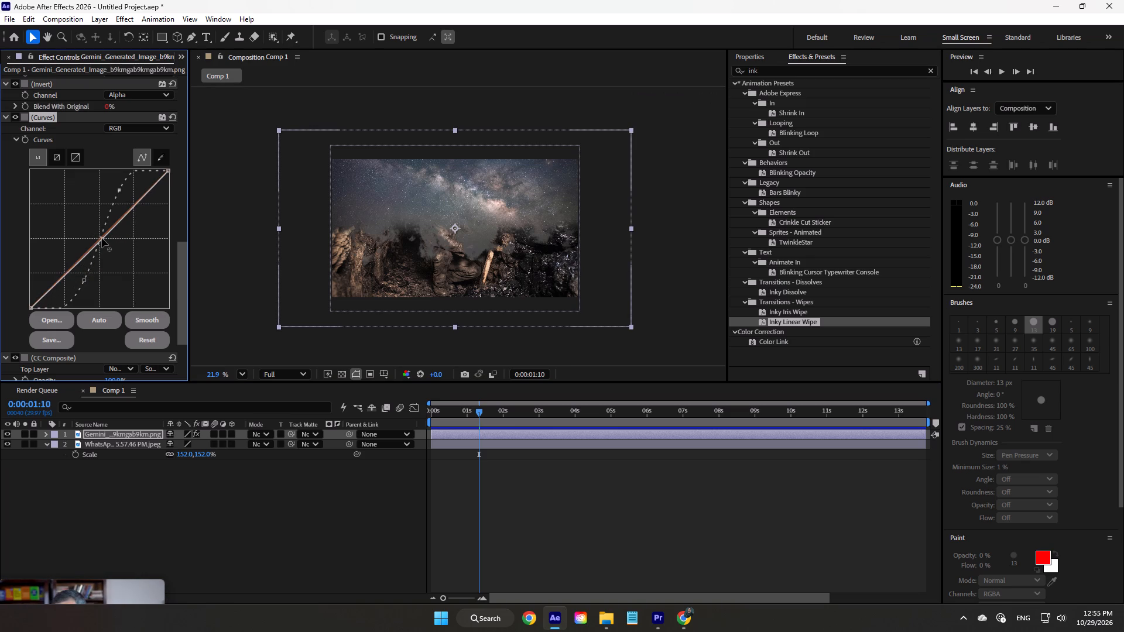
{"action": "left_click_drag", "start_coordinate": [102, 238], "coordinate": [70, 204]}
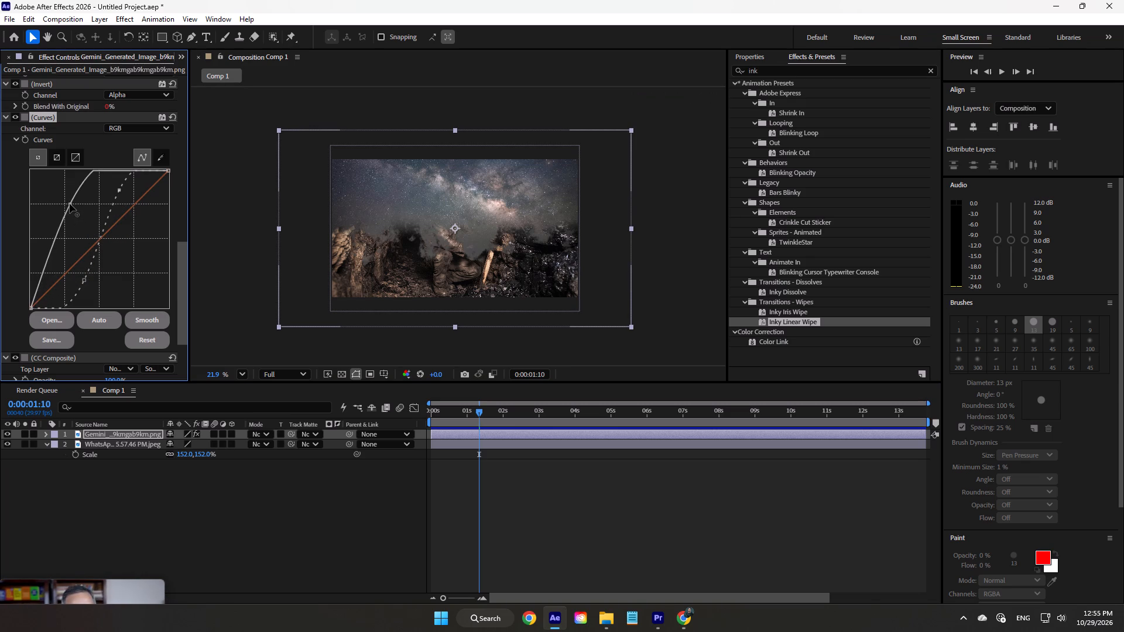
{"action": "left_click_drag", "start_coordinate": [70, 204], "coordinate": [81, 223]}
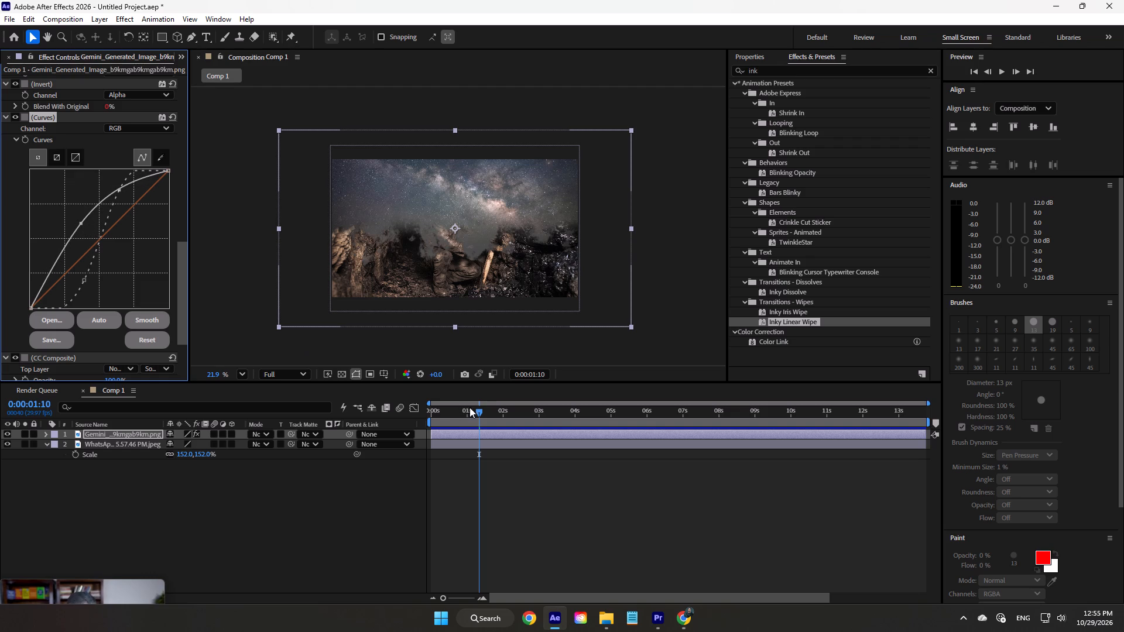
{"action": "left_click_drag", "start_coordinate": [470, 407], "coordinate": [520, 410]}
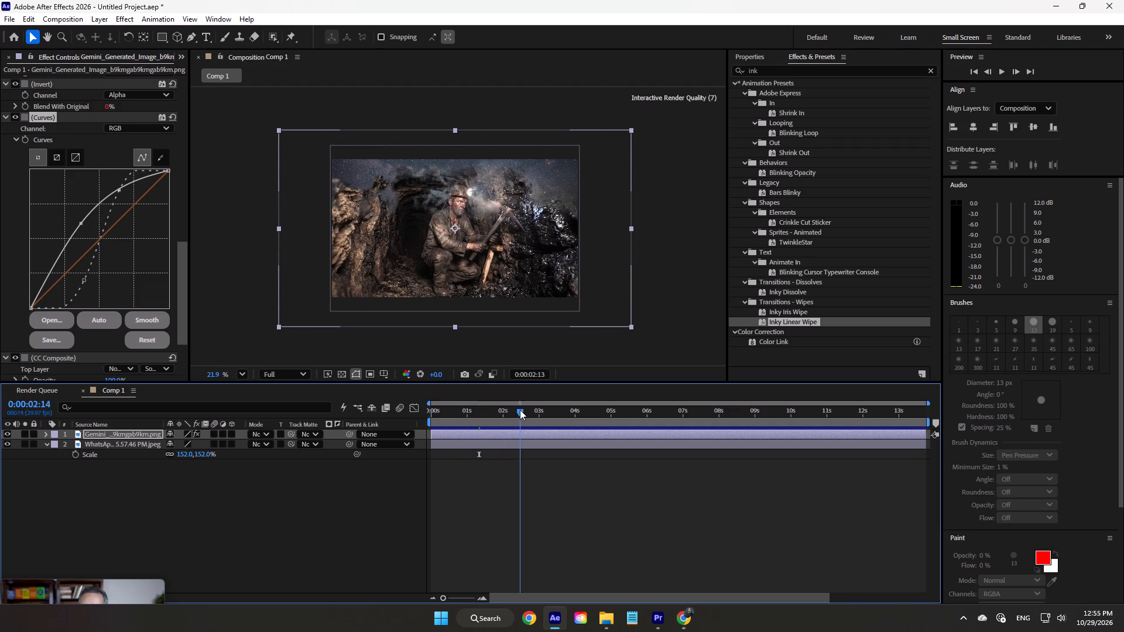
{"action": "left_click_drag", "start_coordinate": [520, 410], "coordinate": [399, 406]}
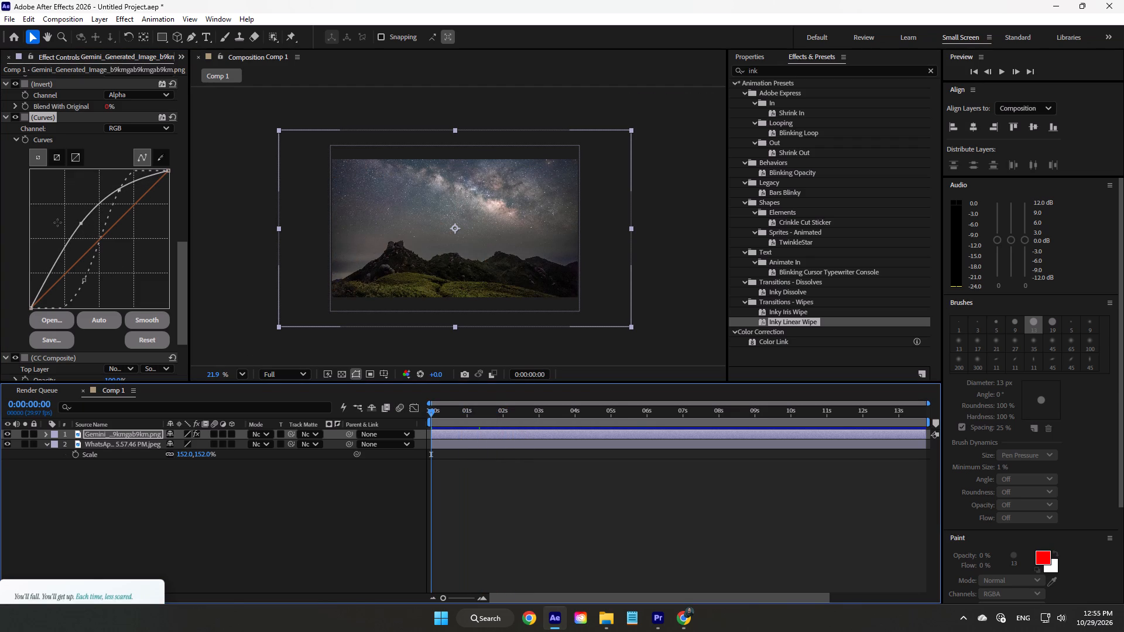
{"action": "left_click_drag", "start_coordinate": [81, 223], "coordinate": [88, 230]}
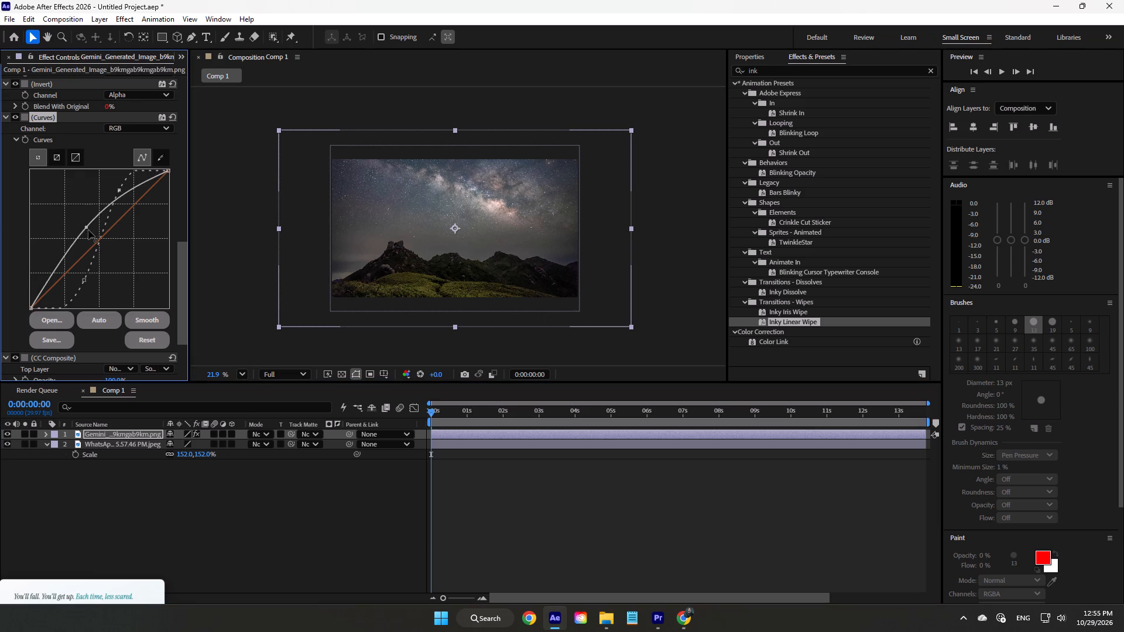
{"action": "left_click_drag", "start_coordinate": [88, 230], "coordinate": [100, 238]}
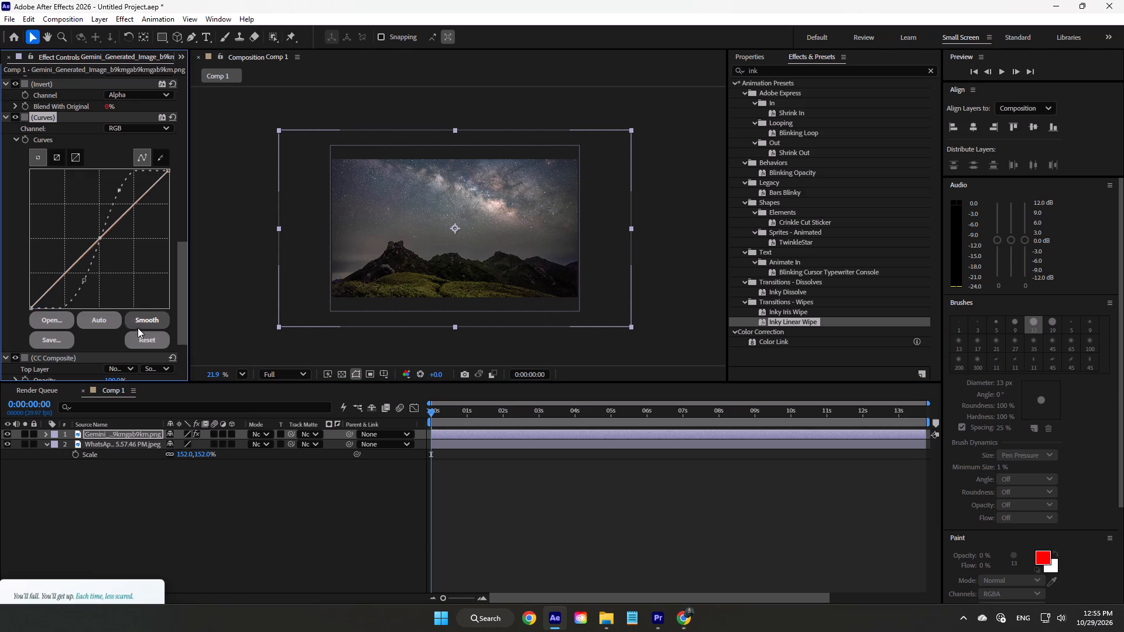
Apply Smooth and Auto to the Curves effect's RGB curve, and scrub through the wipe to preview it from the start.
{"action": "left_click", "coordinate": [141, 317]}
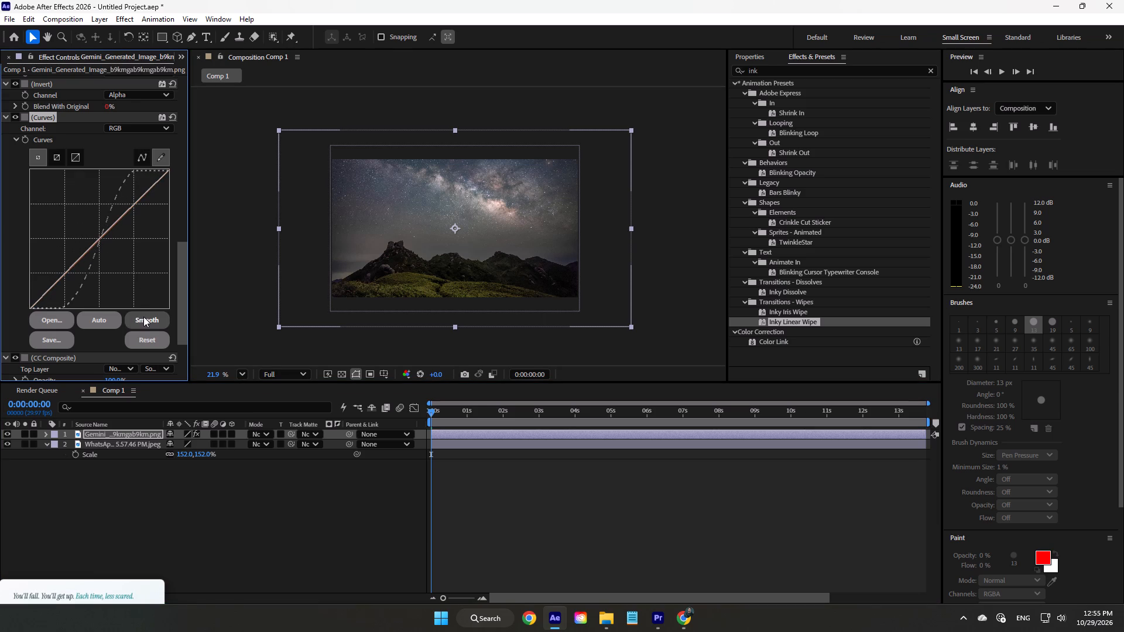
{"action": "left_click", "coordinate": [103, 317]}
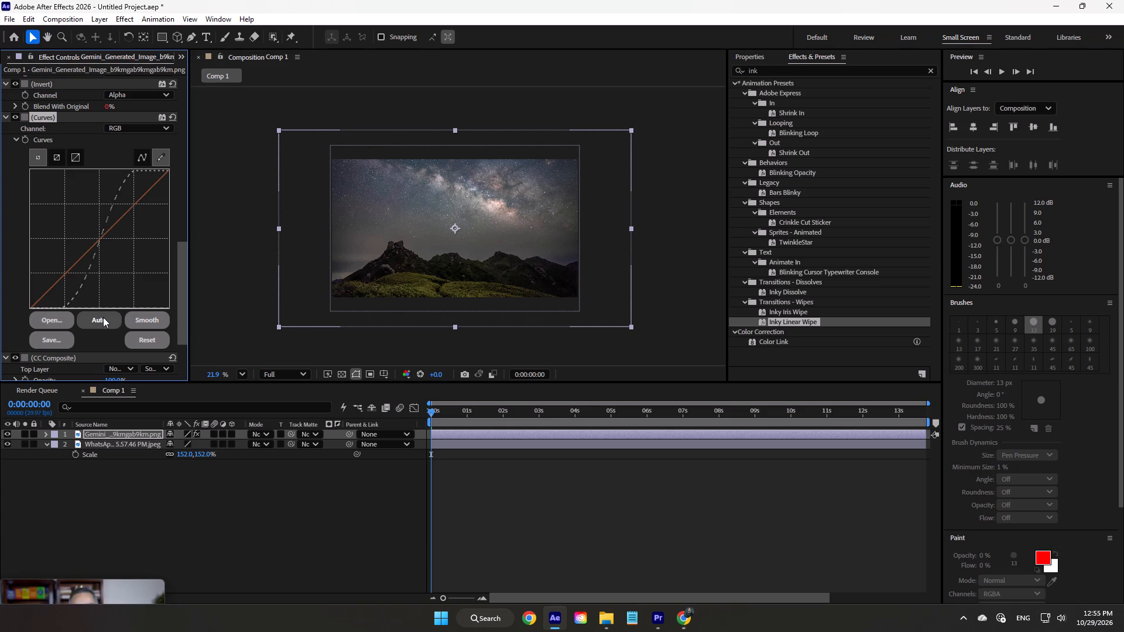
{"action": "left_click_drag", "start_coordinate": [430, 411], "coordinate": [559, 422]}
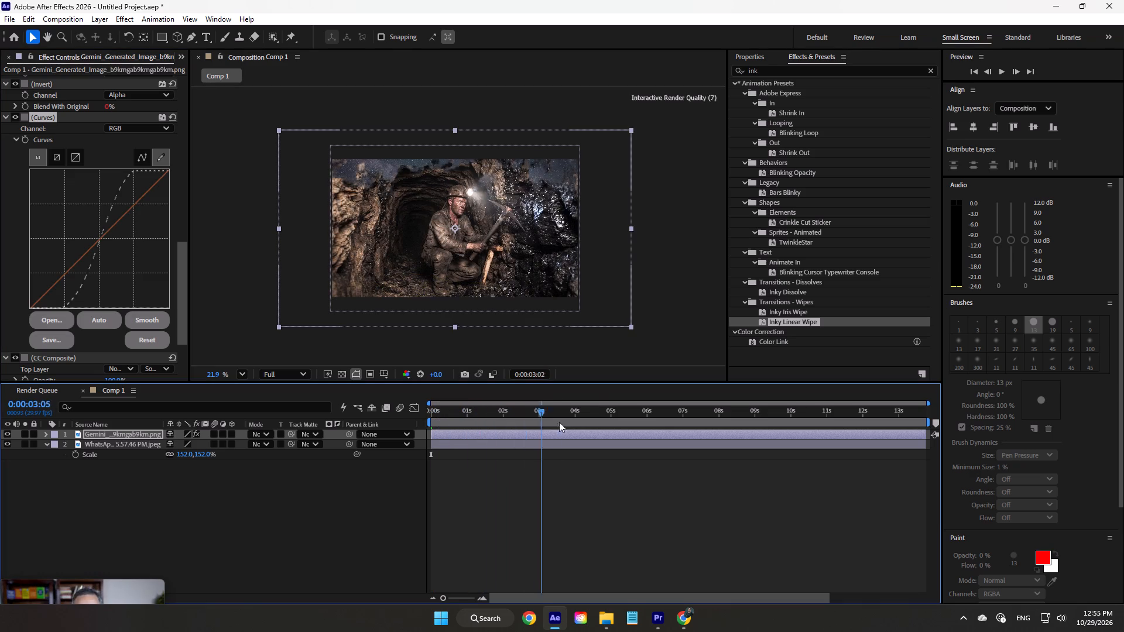
{"action": "left_click_drag", "start_coordinate": [559, 422], "coordinate": [411, 428]}
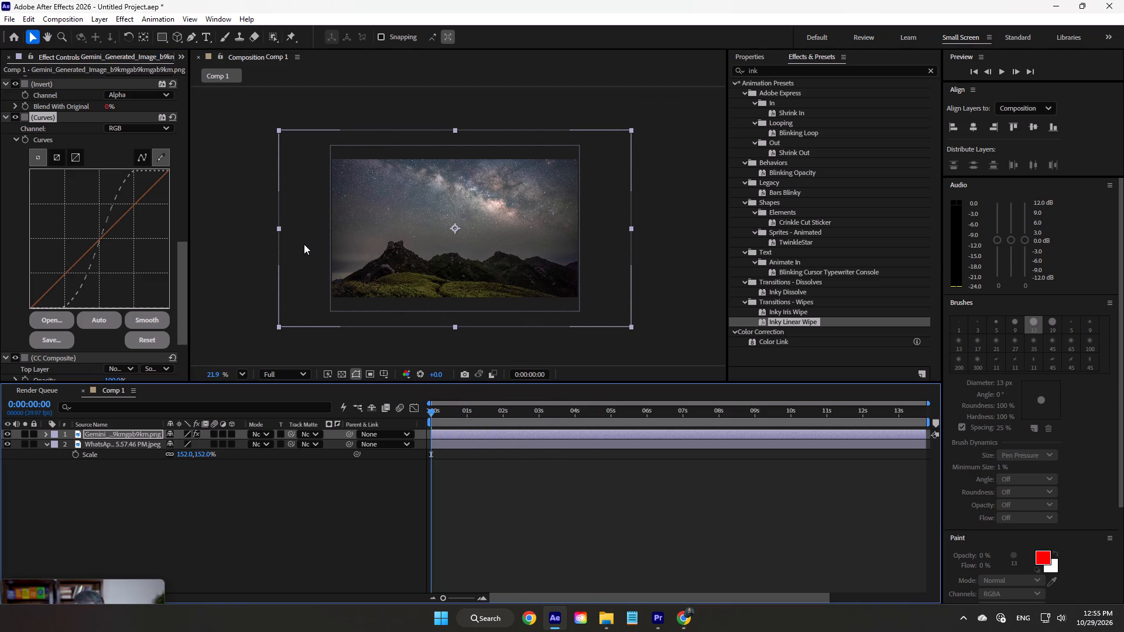
{"action": "scroll", "coordinate": [304, 244], "scroll_direction": "down", "scroll_amount": 1}
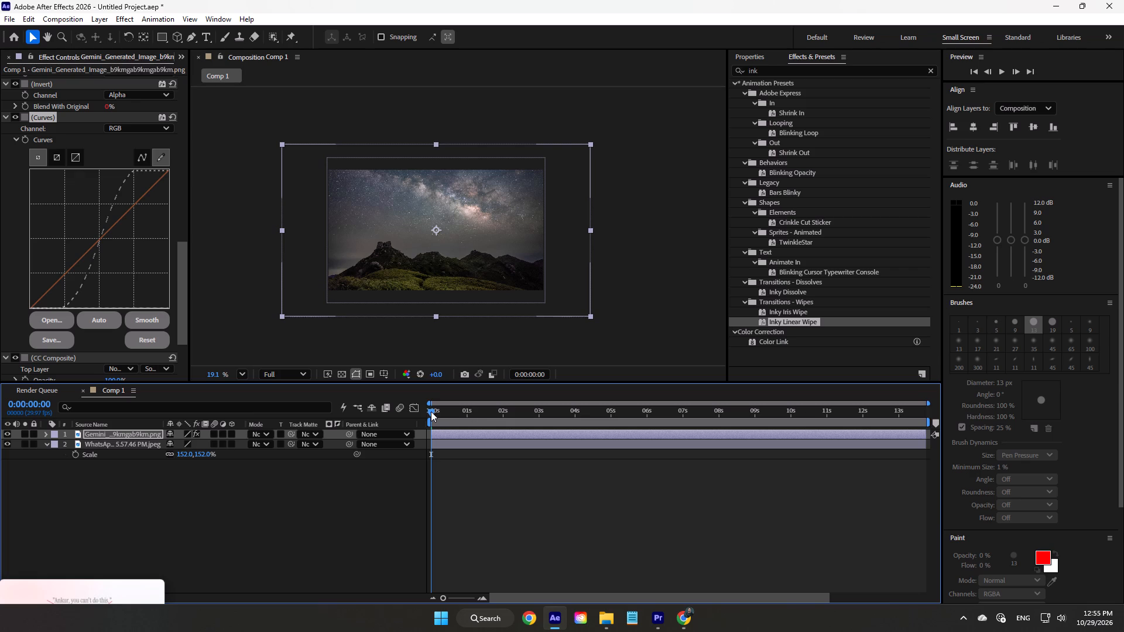
Preview the wipe between the two images and review the effect stack's settings down to Set Matte and back up to Progress.
{"action": "left_click_drag", "start_coordinate": [426, 413], "coordinate": [468, 422]}
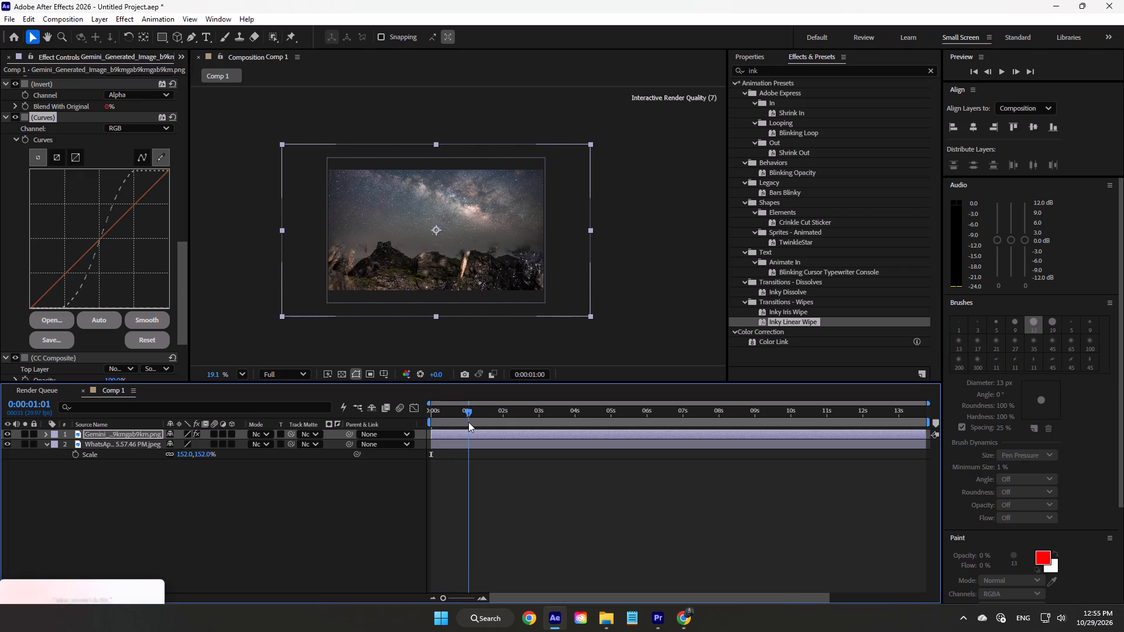
{"action": "left_click_drag", "start_coordinate": [468, 422], "coordinate": [513, 420]}
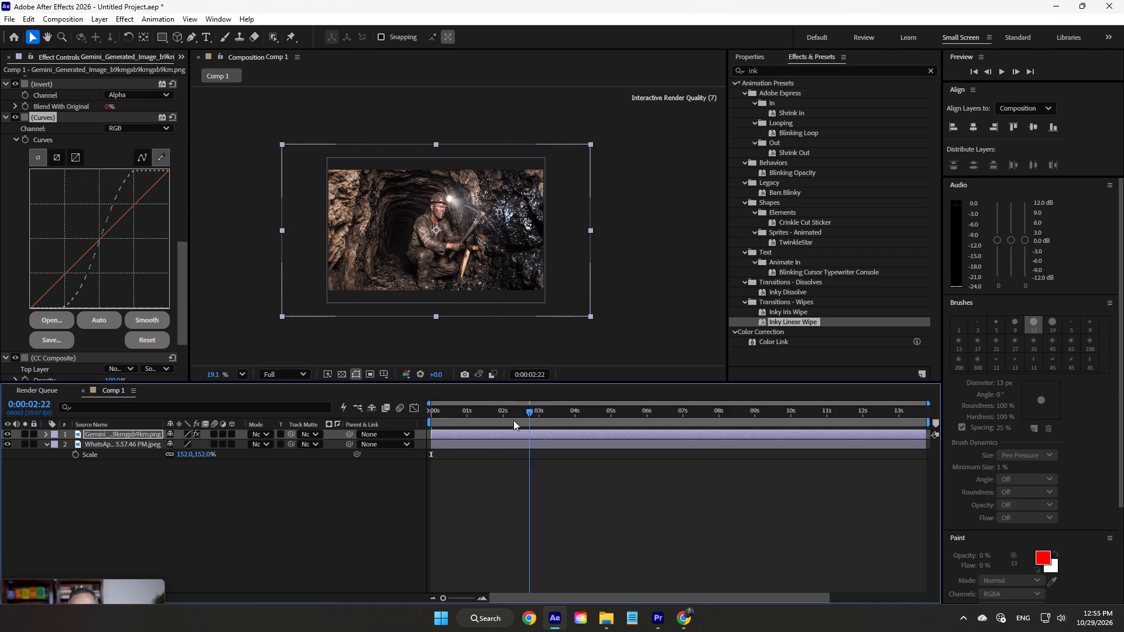
{"action": "left_click_drag", "start_coordinate": [513, 420], "coordinate": [369, 403]}
{"action": "left_click", "coordinate": [323, 486]}
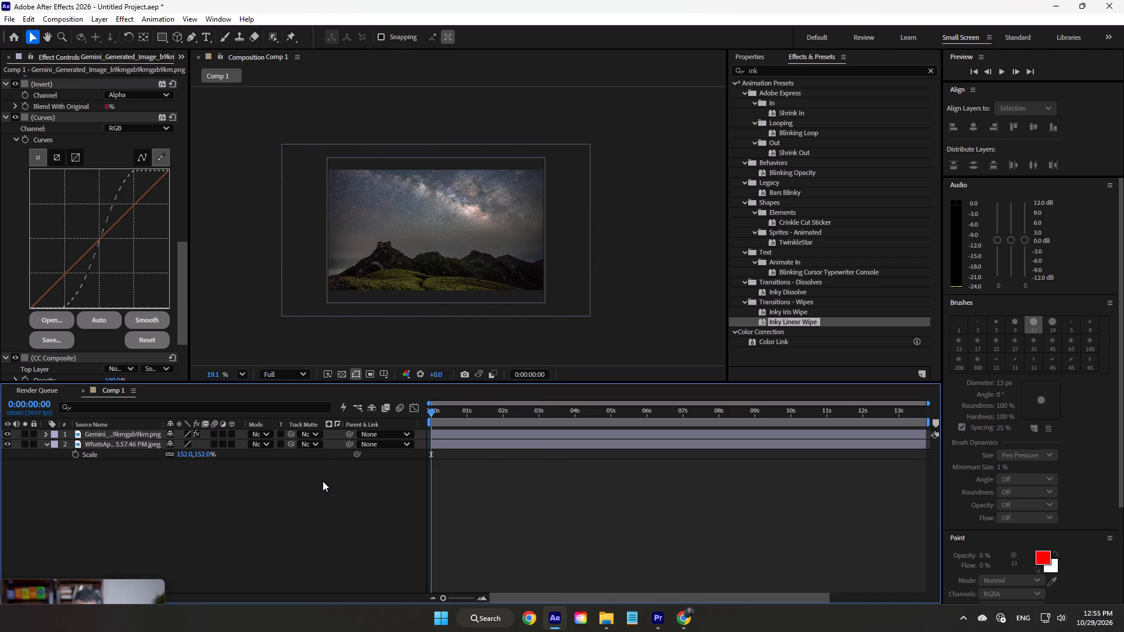
{"action": "left_click_drag", "start_coordinate": [180, 256], "coordinate": [211, 57]}
{"action": "left_click_drag", "start_coordinate": [182, 119], "coordinate": [172, 327]}
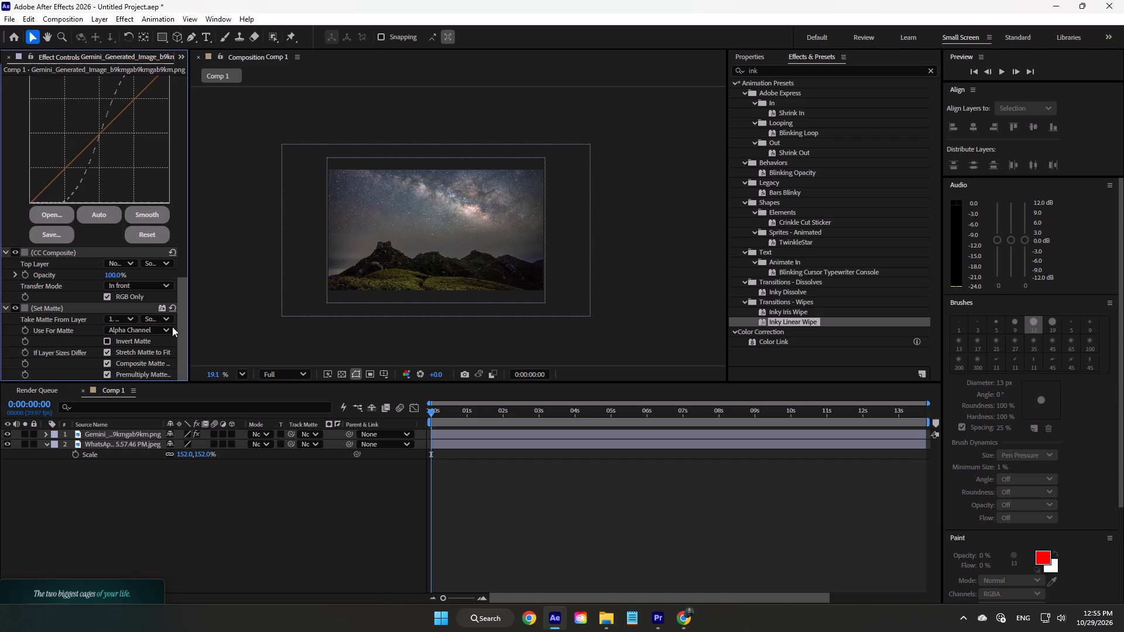
{"action": "left_click_drag", "start_coordinate": [172, 327], "coordinate": [173, 329]}
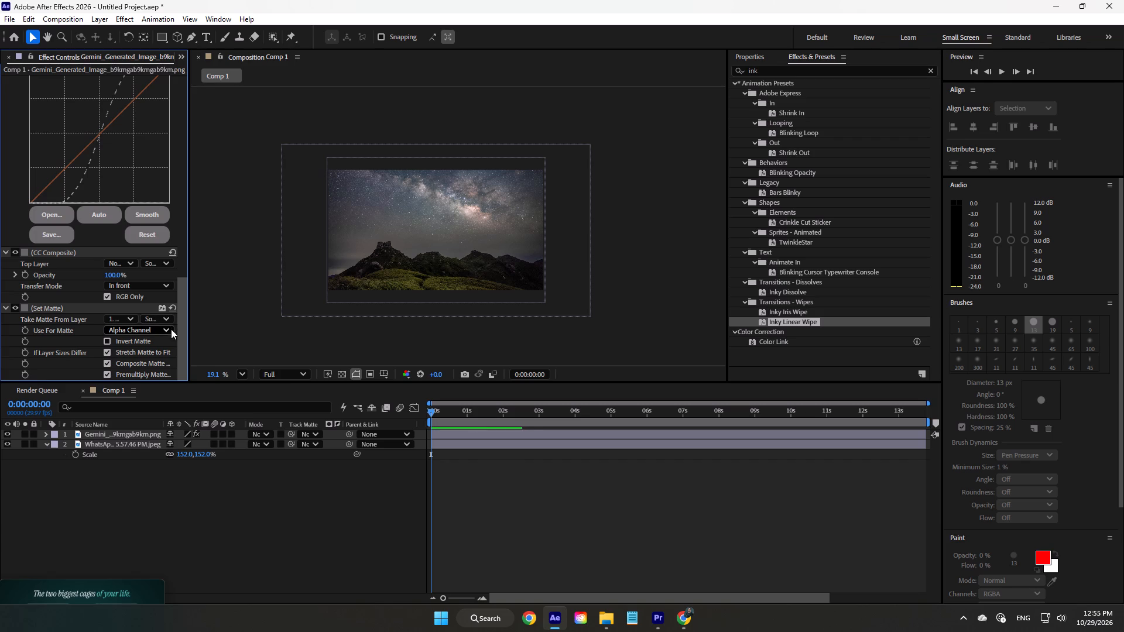
{"action": "left_click_drag", "start_coordinate": [179, 329], "coordinate": [201, 109]}
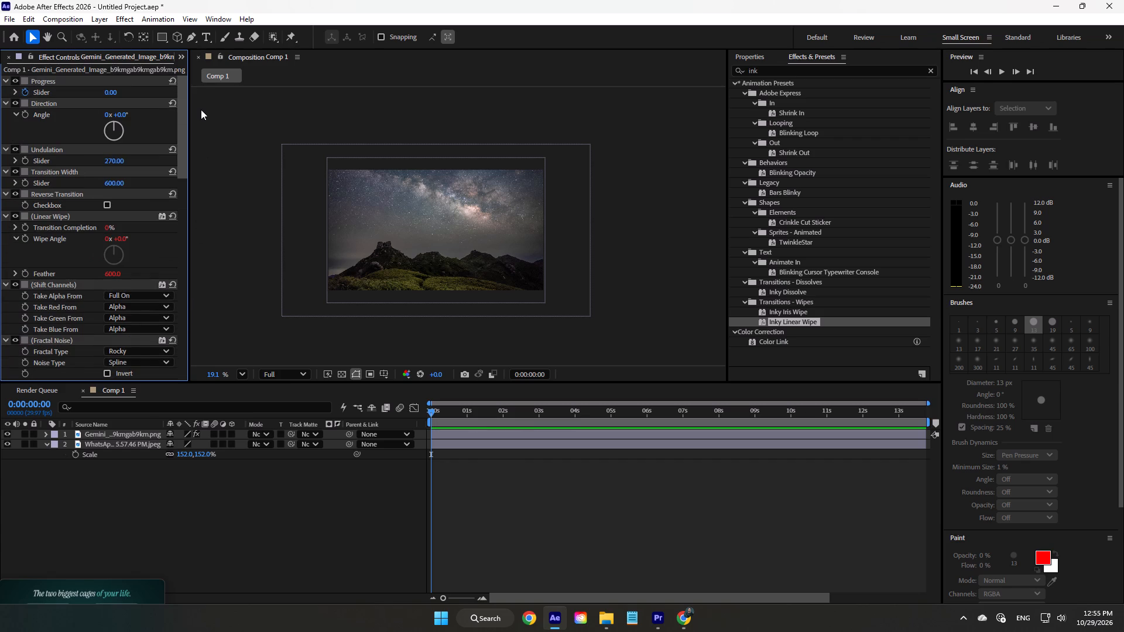
{"action": "left_click_drag", "start_coordinate": [433, 409], "coordinate": [478, 417]}
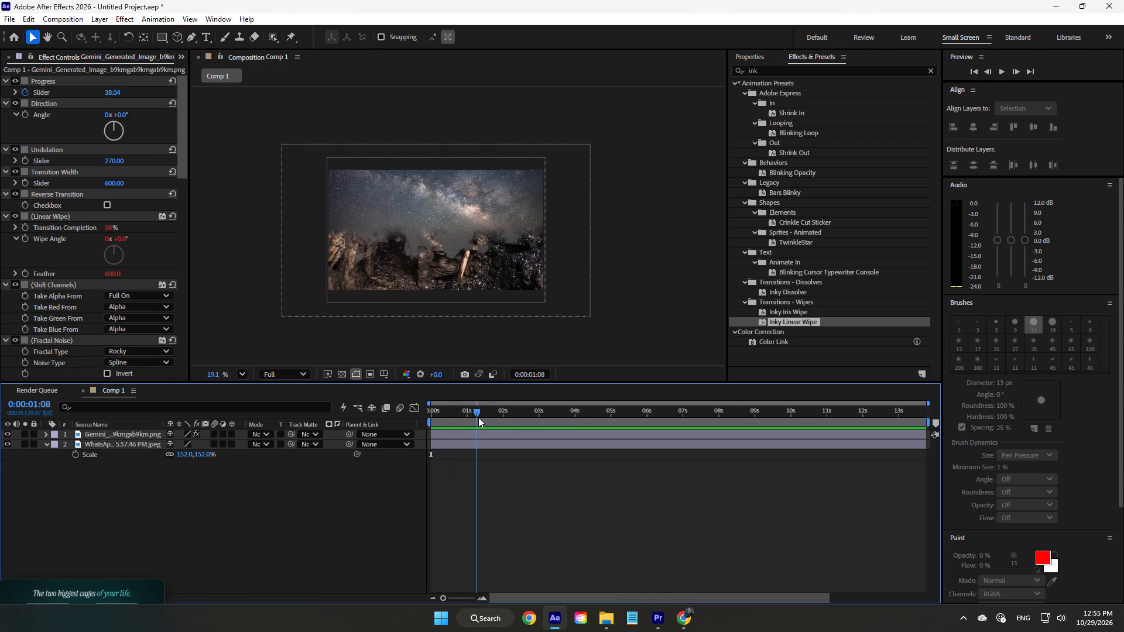
{"action": "left_click_drag", "start_coordinate": [478, 417], "coordinate": [888, 459]}
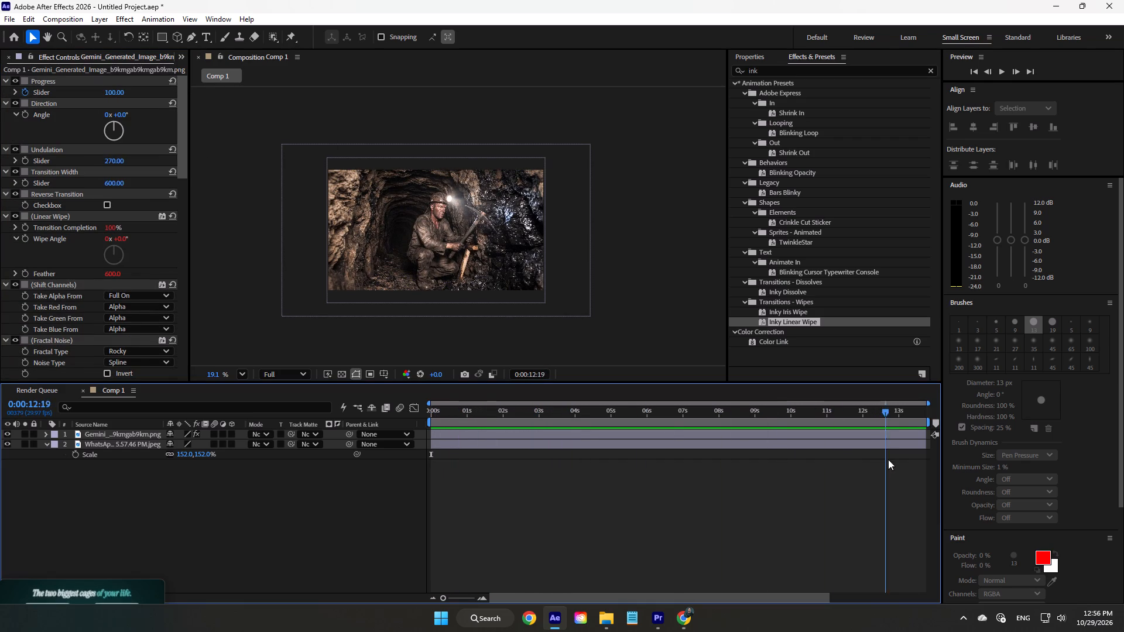
{"action": "left_click_drag", "start_coordinate": [888, 459], "coordinate": [442, 430]}
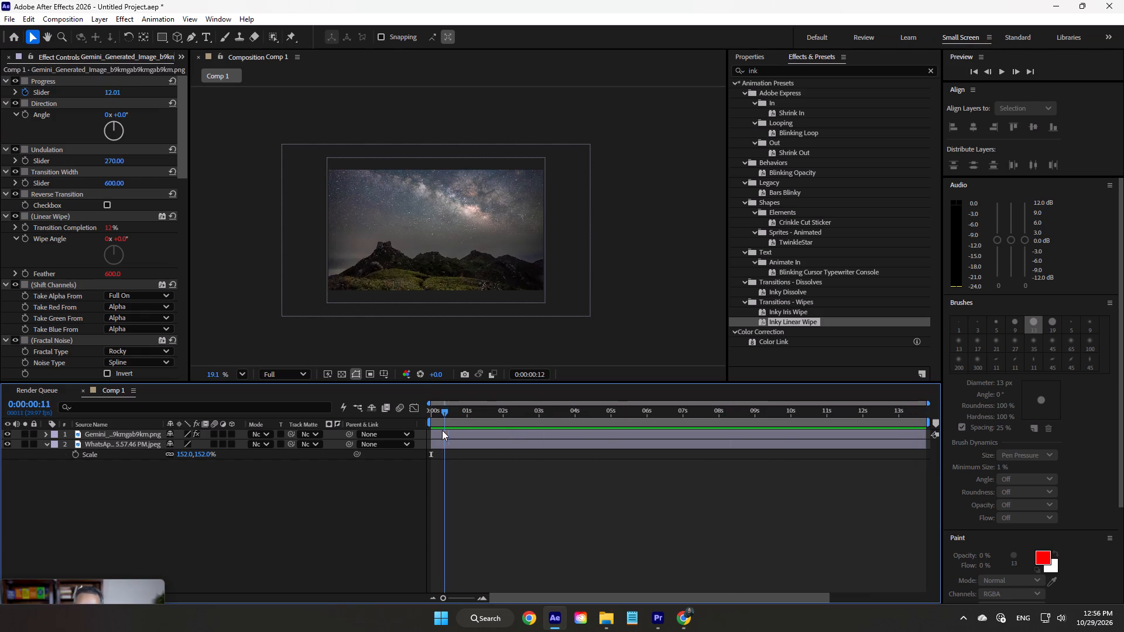
{"action": "left_click_drag", "start_coordinate": [442, 430], "coordinate": [566, 427]}
Add a Scale keyframe at 100% to the Gemini image layer and place it at 0:00:02:21.
{"action": "left_click", "coordinate": [563, 434]}
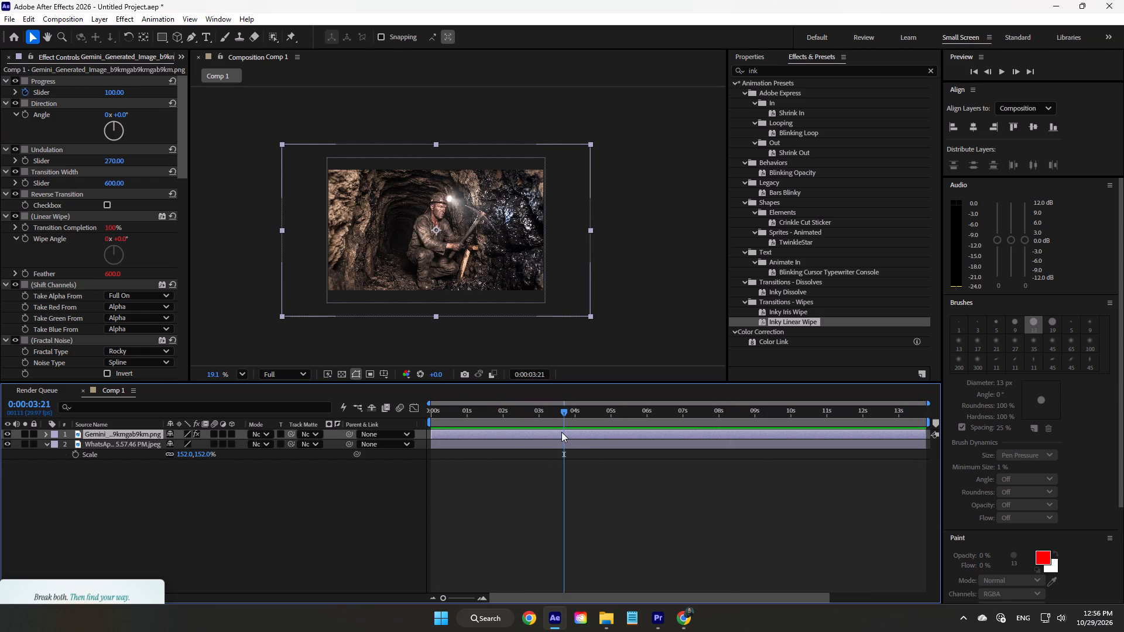
{"action": "key", "text": "s"}
{"action": "left_click", "coordinate": [79, 443]}
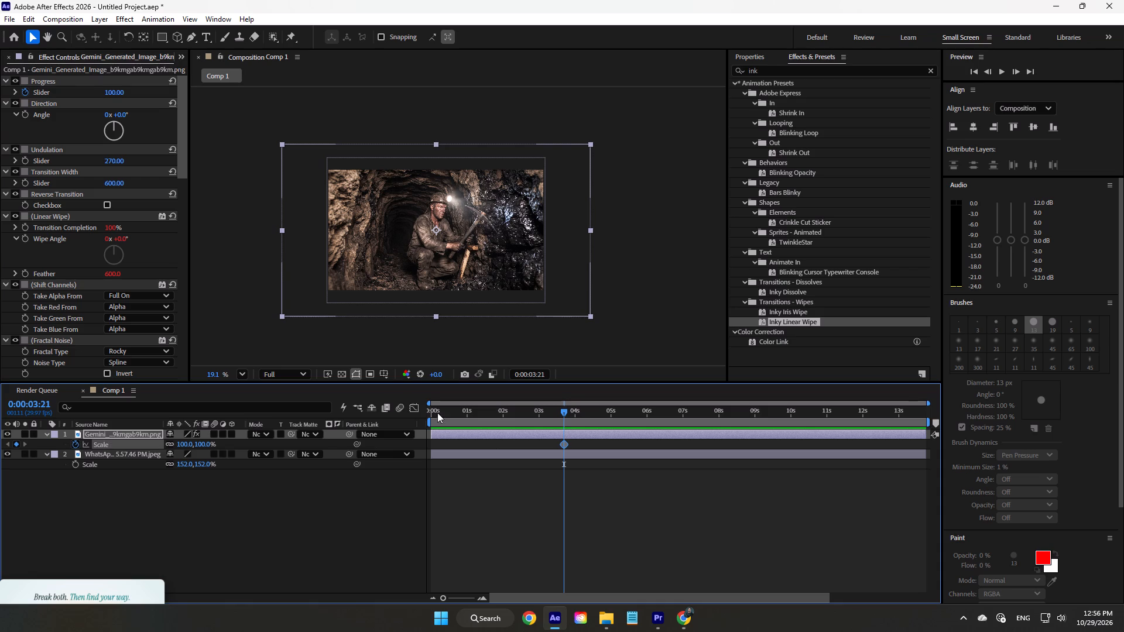
{"action": "left_click_drag", "start_coordinate": [568, 411], "coordinate": [526, 410]}
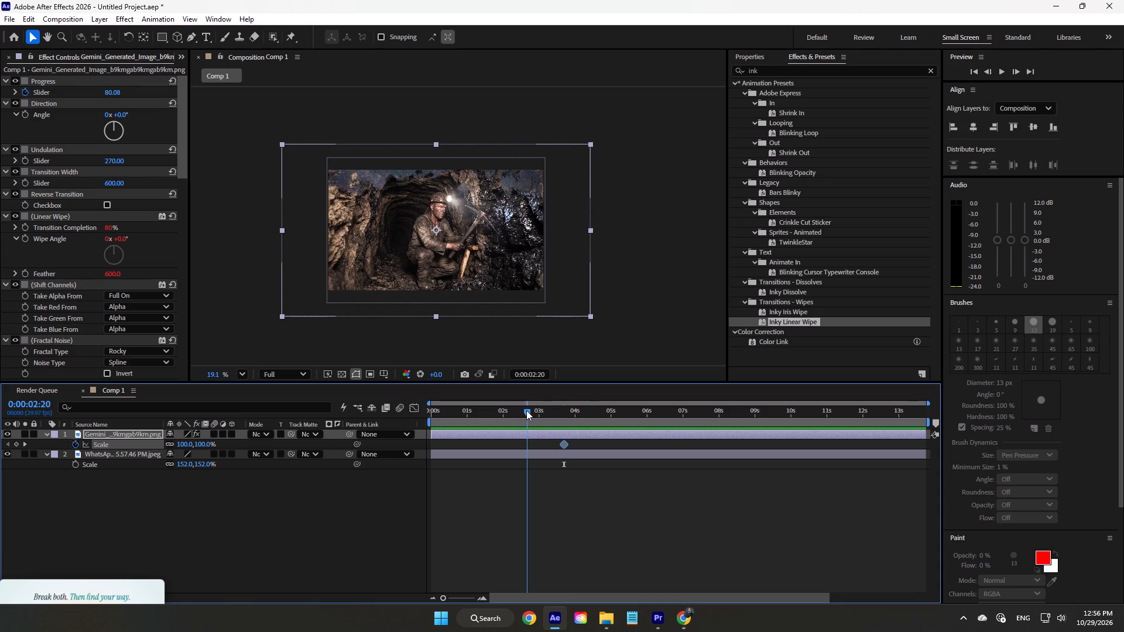
{"action": "left_click_drag", "start_coordinate": [526, 410], "coordinate": [528, 410]}
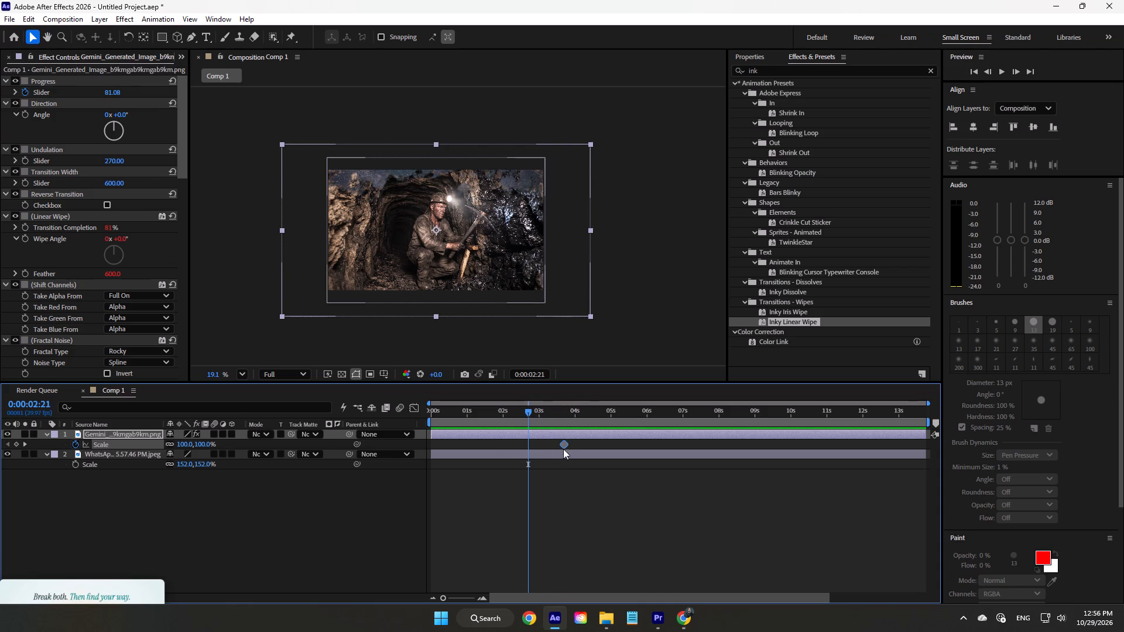
{"action": "left_click_drag", "start_coordinate": [563, 441], "coordinate": [527, 441]}
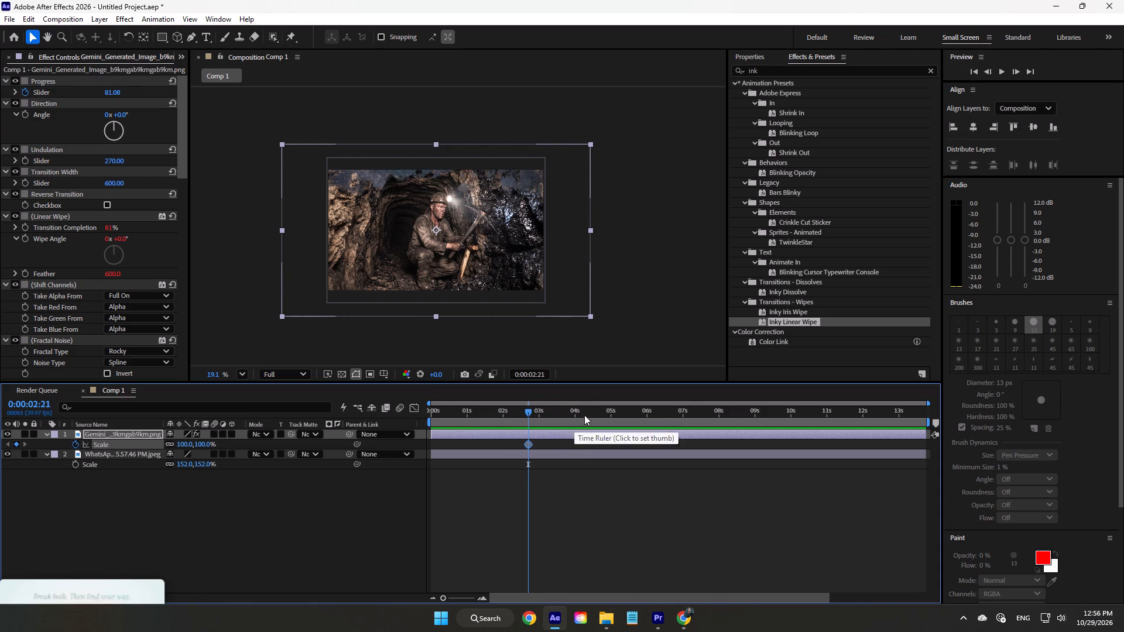
Set the Gemini layer's Scale to 155% at 0:00:08:00 and play back the zoom from just before one second.
{"action": "left_click_drag", "start_coordinate": [582, 398], "coordinate": [654, 413]}
{"action": "left_click_drag", "start_coordinate": [657, 408], "coordinate": [719, 423]}
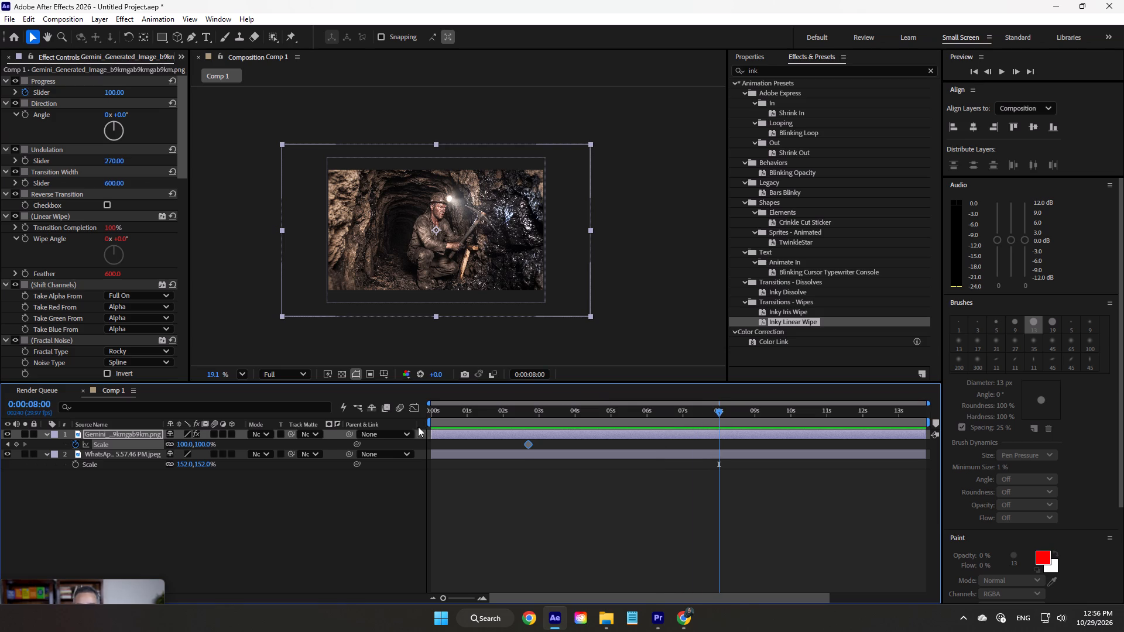
{"action": "left_click_drag", "start_coordinate": [200, 443], "coordinate": [214, 444]}
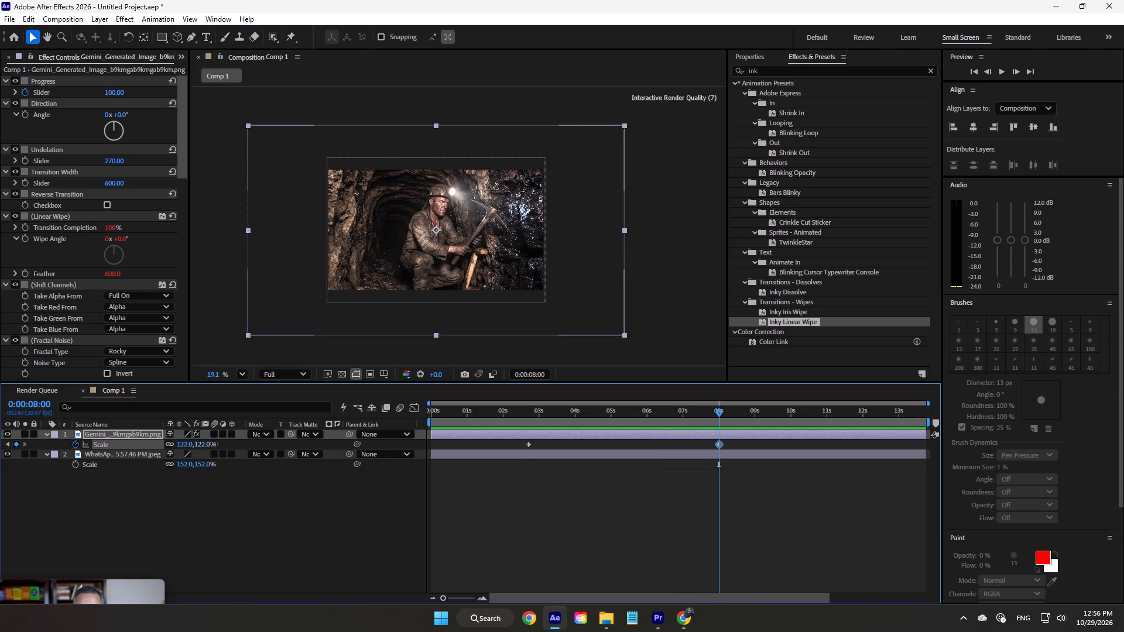
{"action": "left_click_drag", "start_coordinate": [214, 444], "coordinate": [235, 445]}
{"action": "left_click_drag", "start_coordinate": [725, 414], "coordinate": [467, 418]}
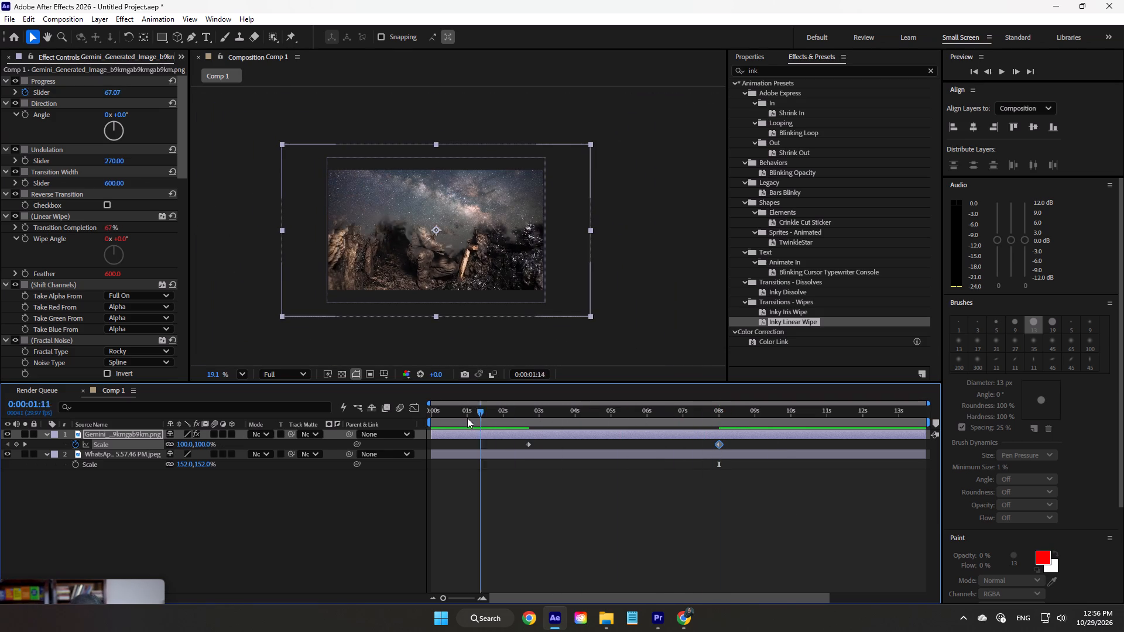
{"action": "left_click_drag", "start_coordinate": [467, 418], "coordinate": [460, 418]}
{"action": "key", "text": "space"}
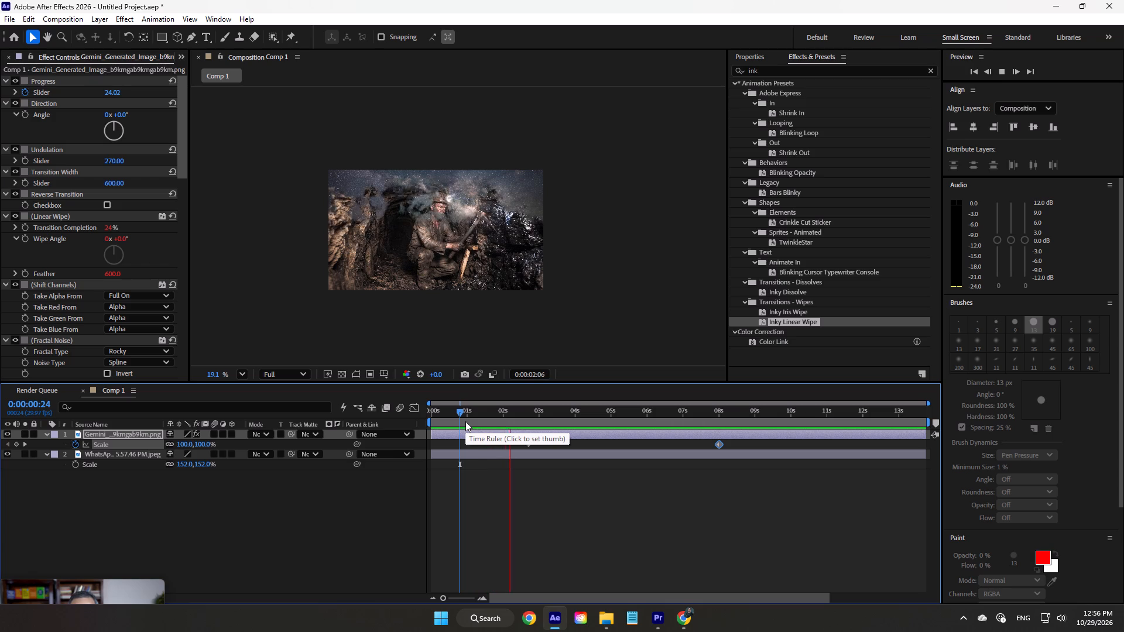
{"action": "key", "text": "space"}
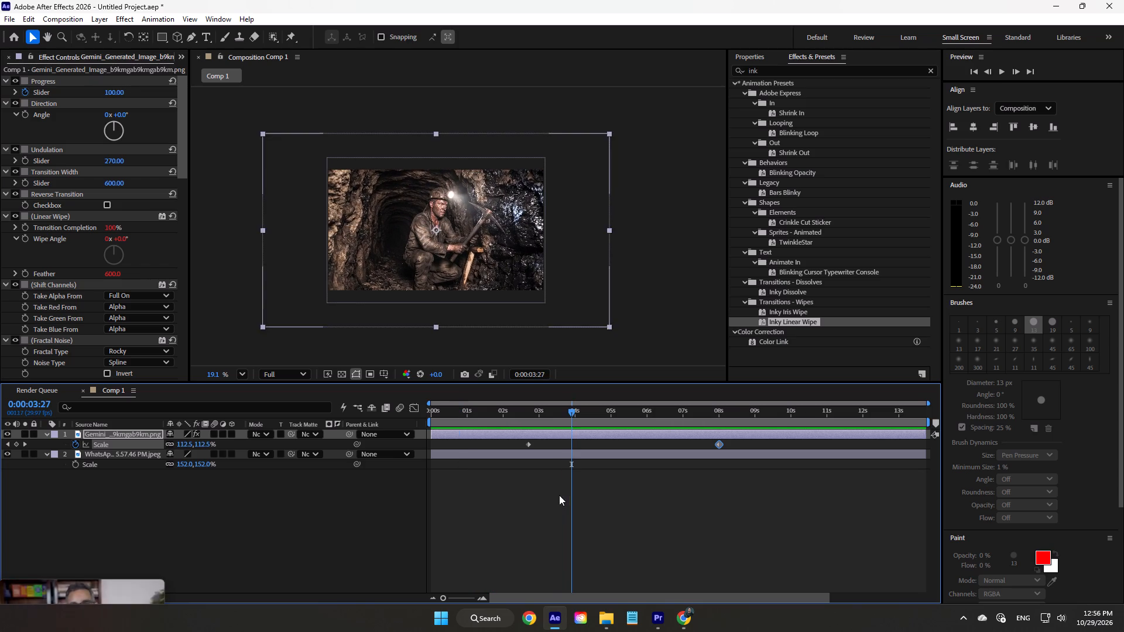
Move the Gemini layer's first Scale keyframe earlier to about 2 seconds and play back the wipe with the zoom.
{"action": "left_click_drag", "start_coordinate": [559, 495], "coordinate": [522, 435]}
{"action": "left_click_drag", "start_coordinate": [526, 442], "coordinate": [501, 439]}
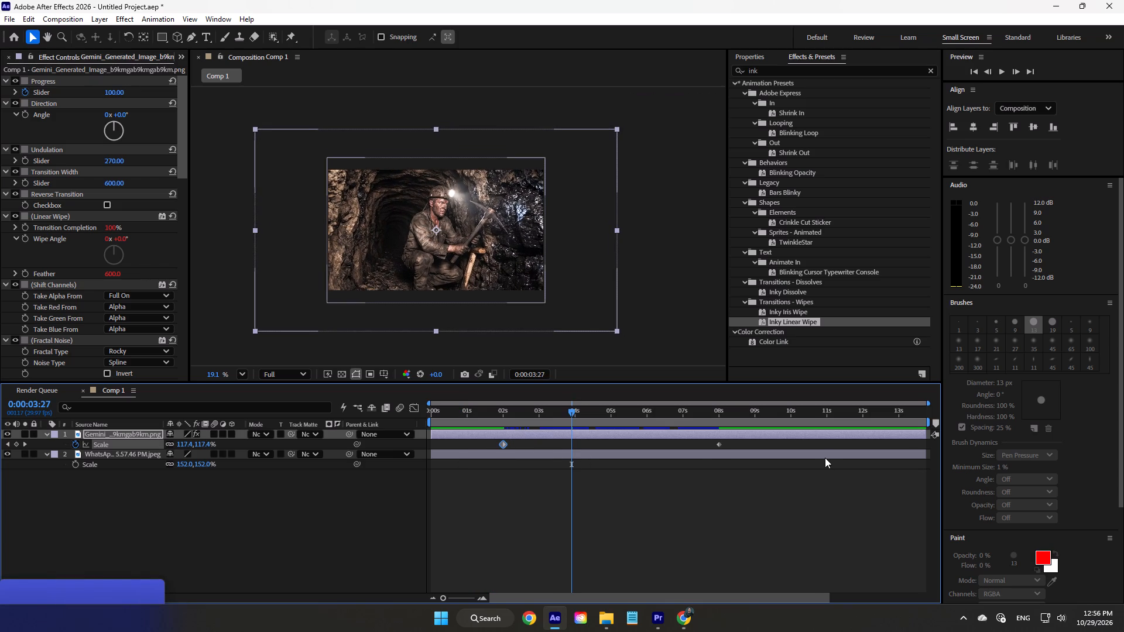
{"action": "left_click_drag", "start_coordinate": [573, 411], "coordinate": [447, 413]}
{"action": "key", "text": "space"}
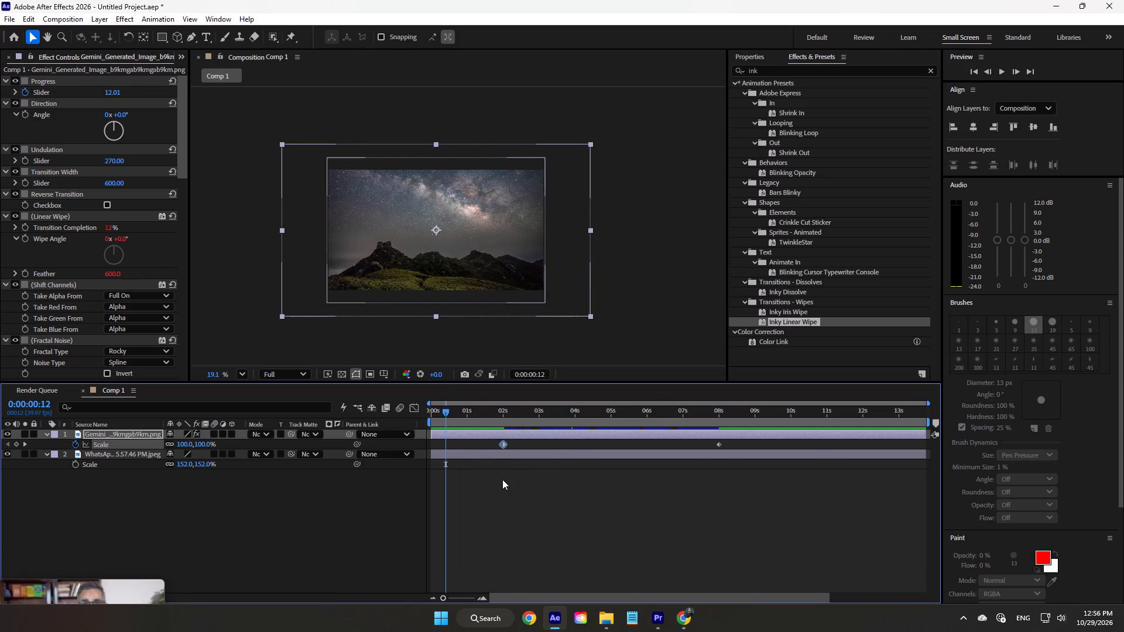
{"action": "key", "text": "space"}
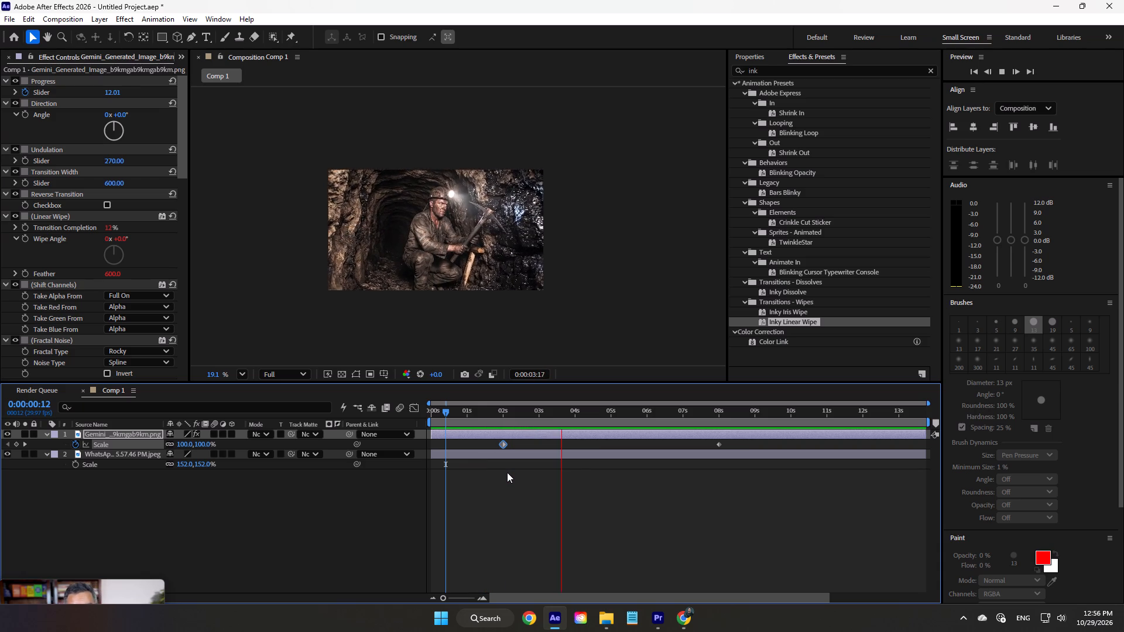
{"action": "key", "text": "space"}
Move the Gemini layer's second Scale keyframe earlier to about 3.5 seconds, play back the faster zoom, and deselect the layer.
{"action": "left_click_drag", "start_coordinate": [723, 536], "coordinate": [717, 436]}
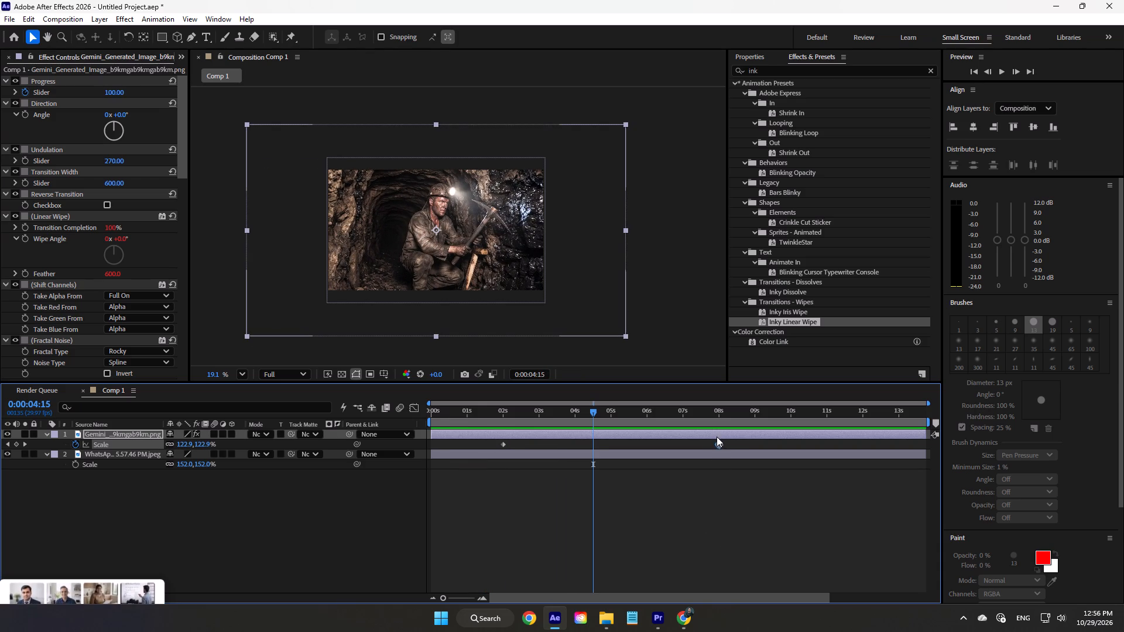
{"action": "left_click_drag", "start_coordinate": [720, 444], "coordinate": [559, 444]}
{"action": "left_click_drag", "start_coordinate": [592, 410], "coordinate": [453, 420]}
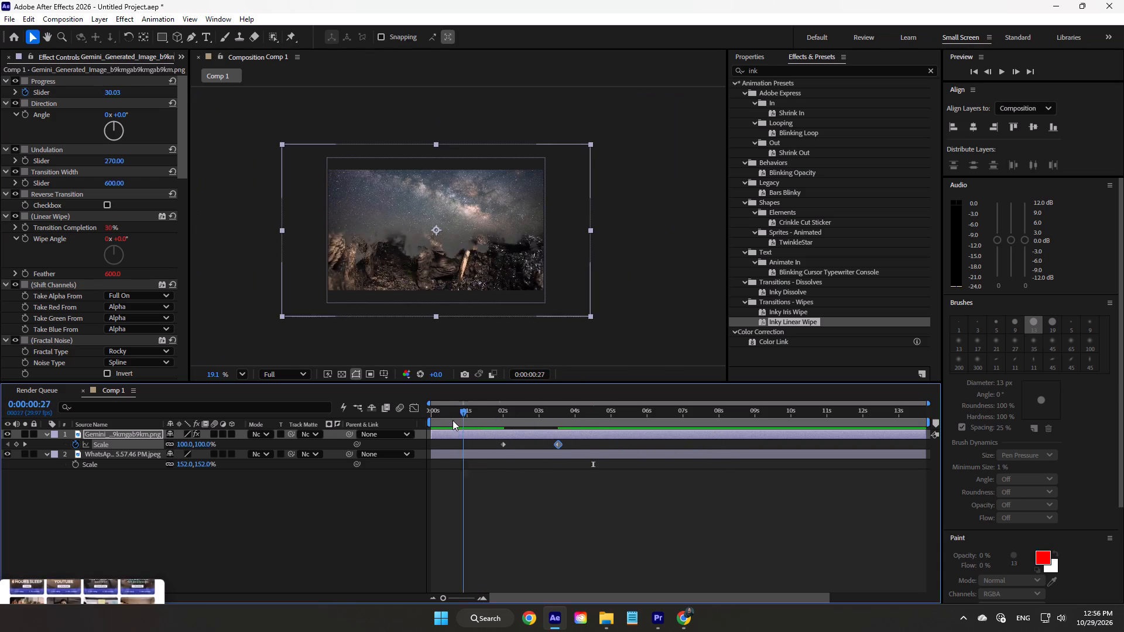
{"action": "left_click_drag", "start_coordinate": [453, 420], "coordinate": [447, 422]}
{"action": "key", "text": "space"}
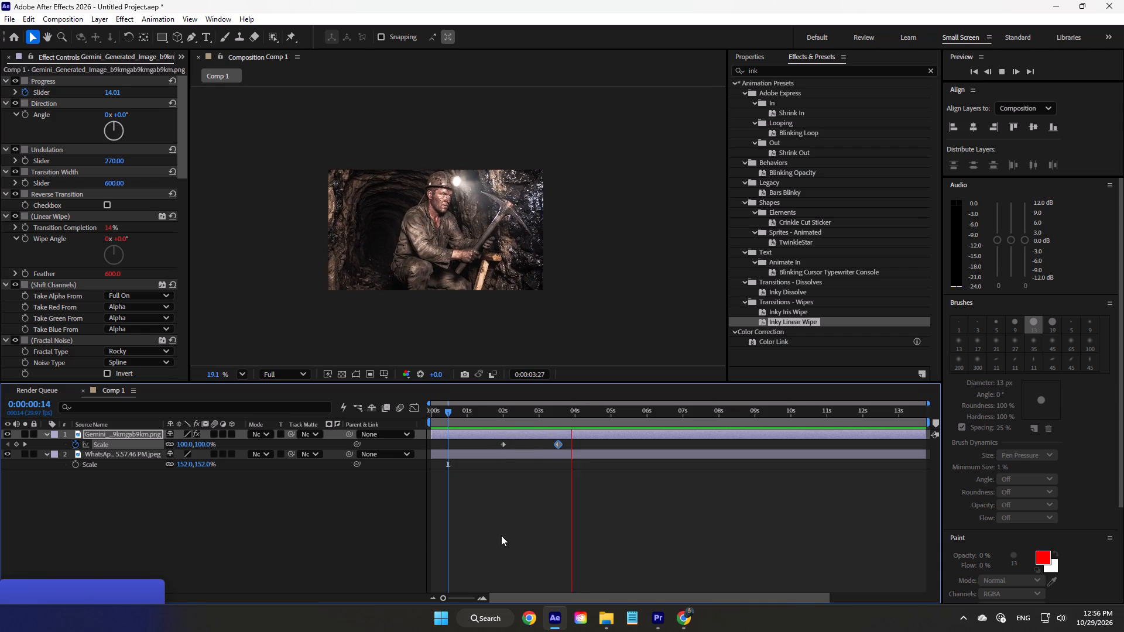
{"action": "key", "text": "space"}
{"action": "left_click", "coordinate": [523, 520]}
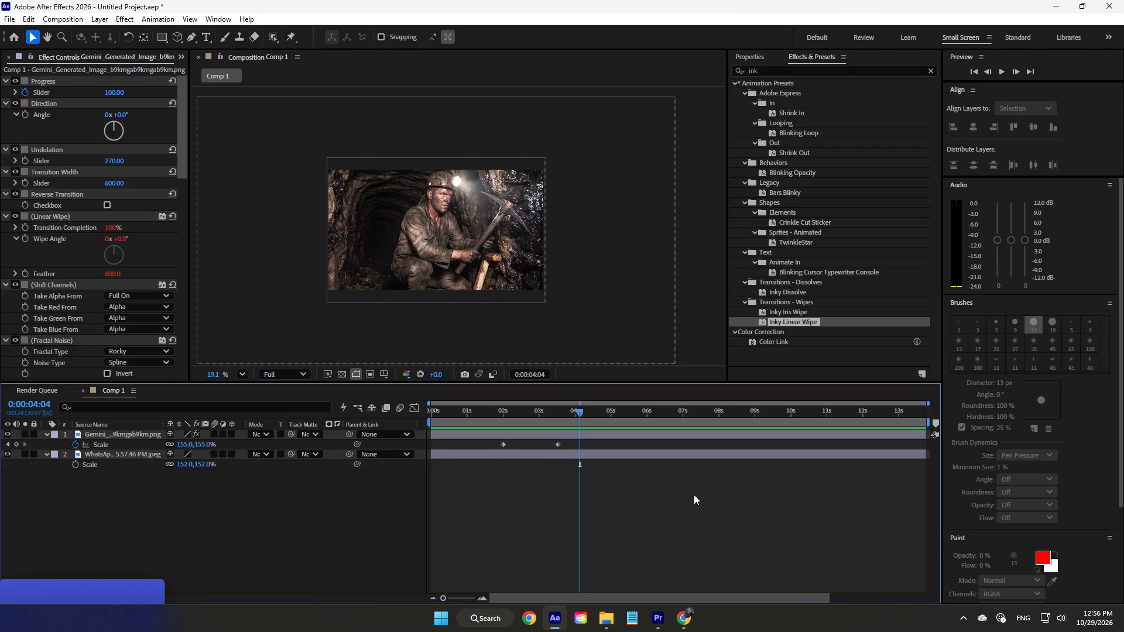
{"action": "left_click", "coordinate": [344, 520]}
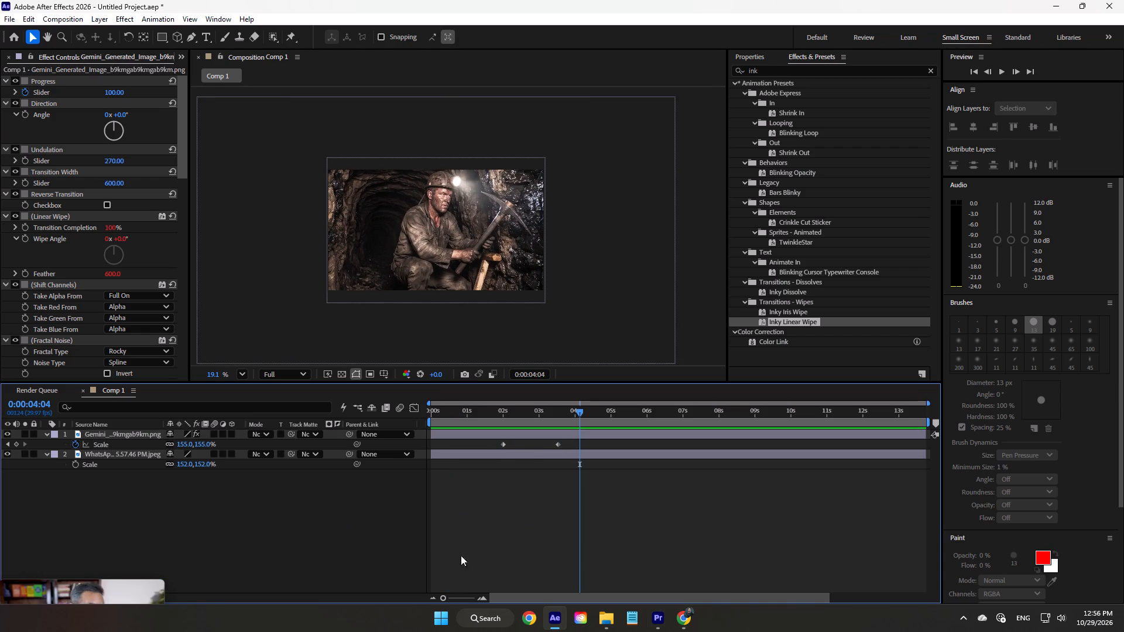
Switch to Premiere and cancel the audio conforming of the running Project Manager collection.
{"action": "left_click", "coordinate": [657, 582]}
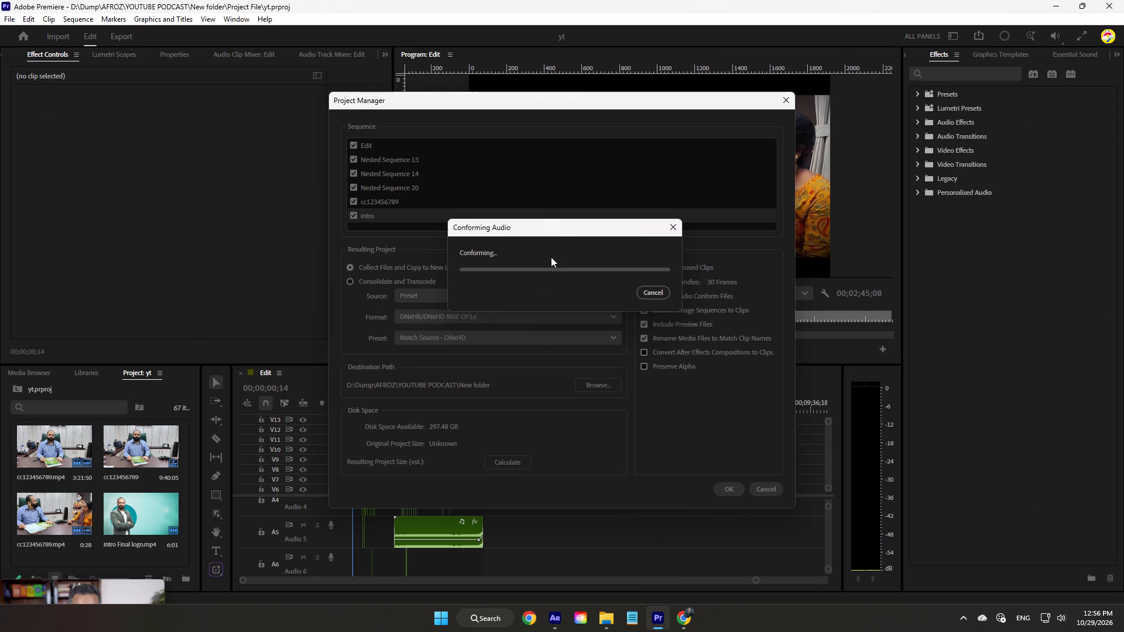
{"action": "left_click_drag", "start_coordinate": [556, 232], "coordinate": [553, 178]}
{"action": "left_click", "coordinate": [553, 180]}
{"action": "left_click_drag", "start_coordinate": [553, 180], "coordinate": [547, 194]}
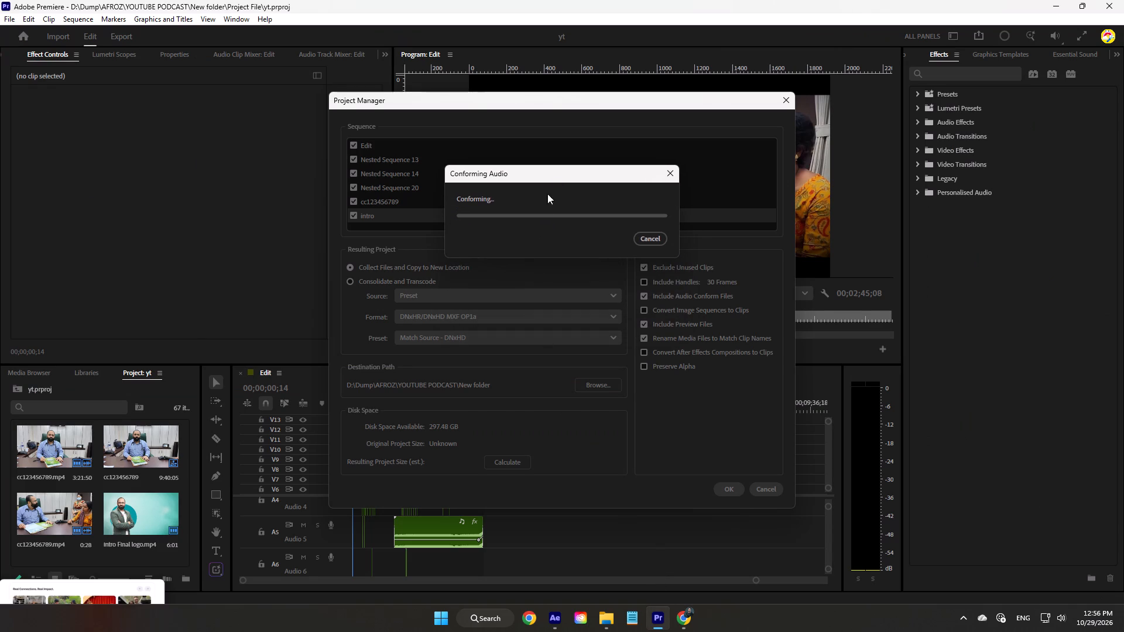
{"action": "left_click_drag", "start_coordinate": [547, 194], "coordinate": [543, 207]}
{"action": "left_click_drag", "start_coordinate": [549, 181], "coordinate": [553, 203]}
{"action": "left_click_drag", "start_coordinate": [551, 204], "coordinate": [549, 195]}
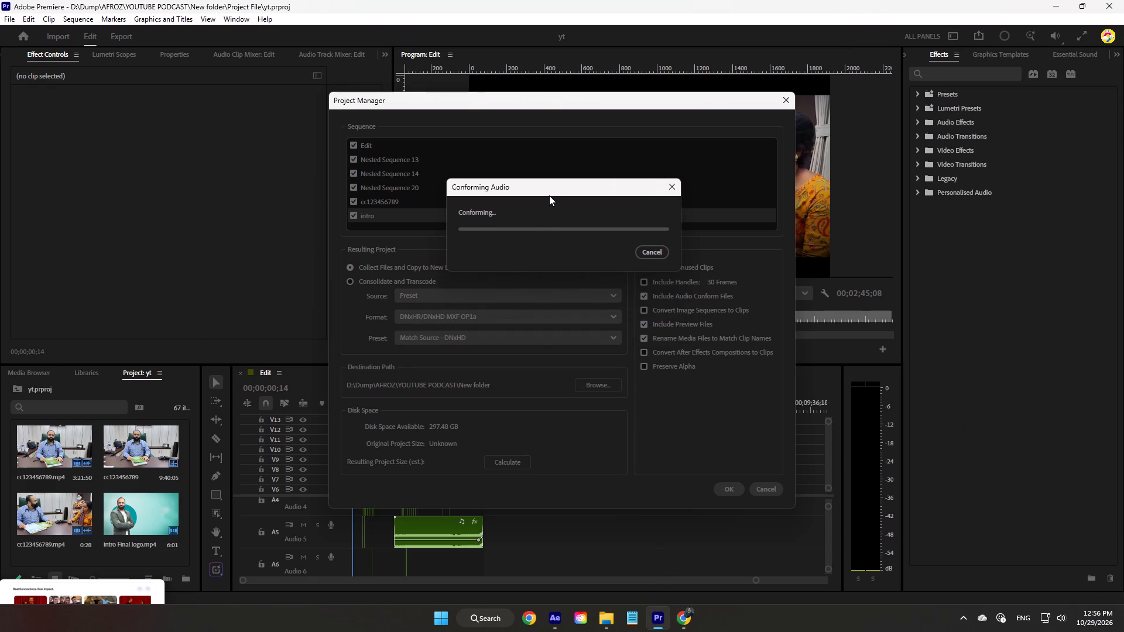
{"action": "left_click_drag", "start_coordinate": [549, 195], "coordinate": [549, 195]}
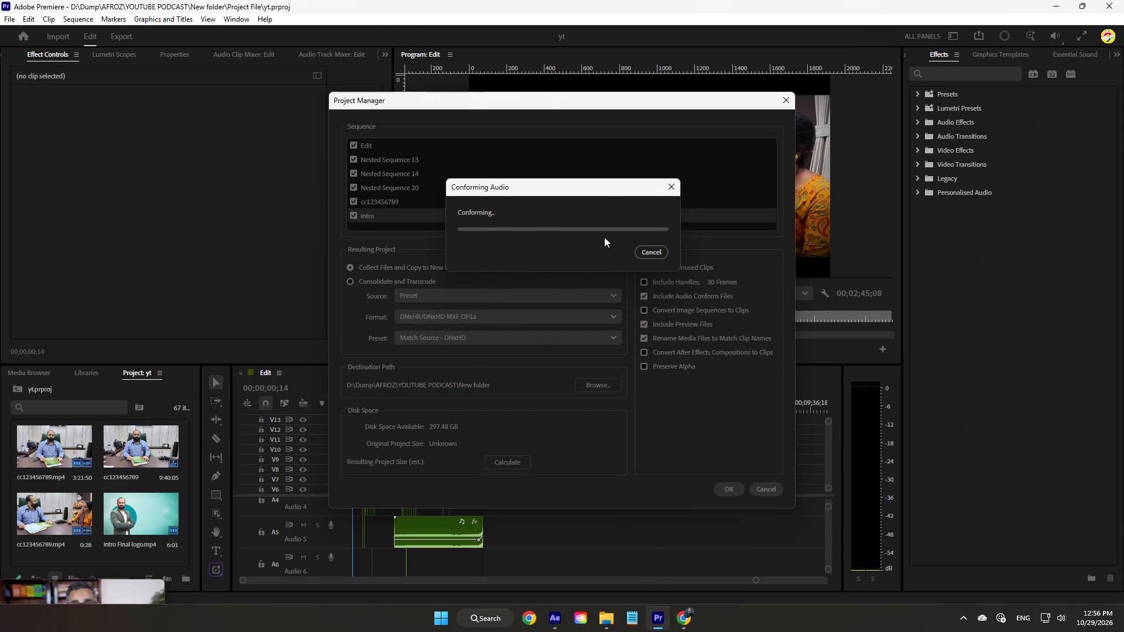
{"action": "left_click", "coordinate": [644, 247]}
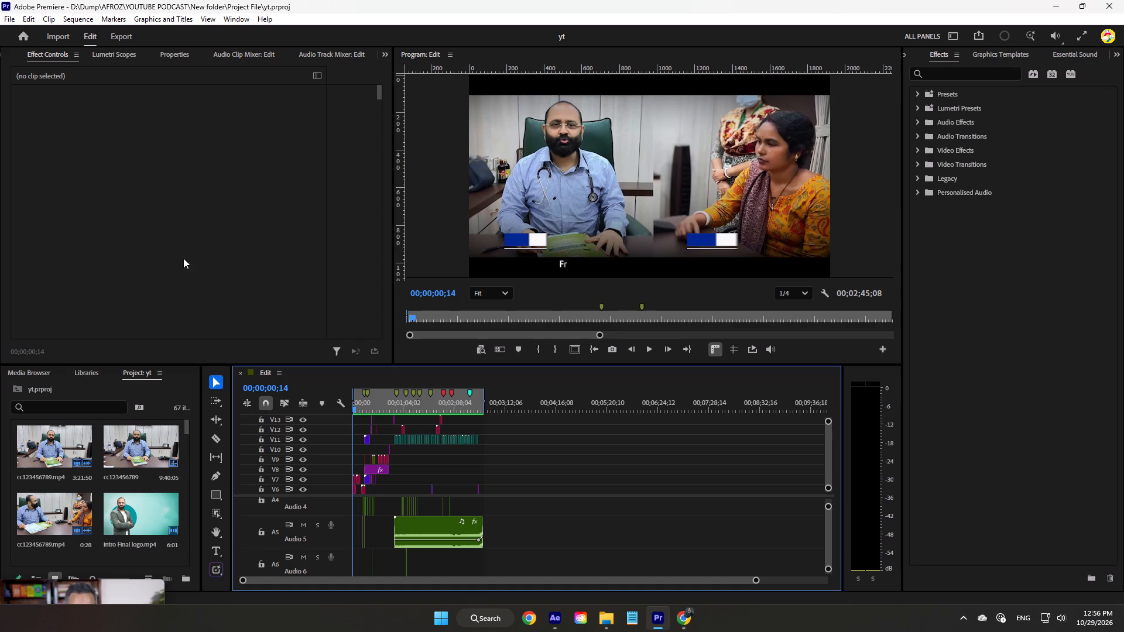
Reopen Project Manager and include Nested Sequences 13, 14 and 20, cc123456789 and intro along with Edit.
{"action": "left_click", "coordinate": [0, 12]}
{"action": "left_click", "coordinate": [4, 20]}
{"action": "left_click", "coordinate": [46, 476]}
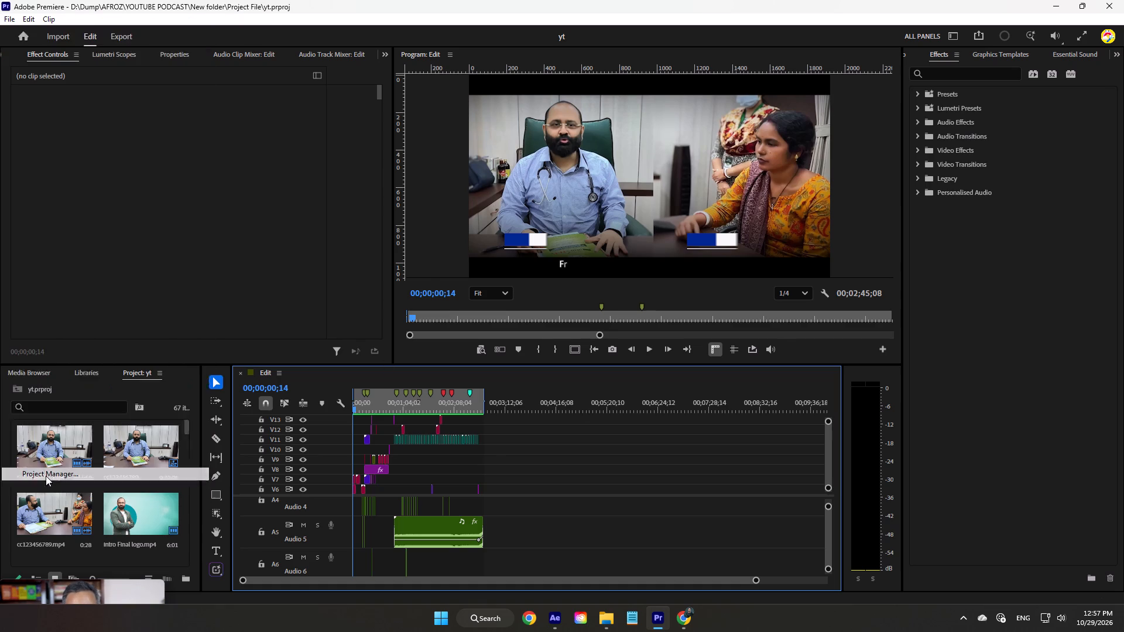
{"action": "left_click", "coordinate": [356, 157]}
{"action": "left_click", "coordinate": [355, 171]}
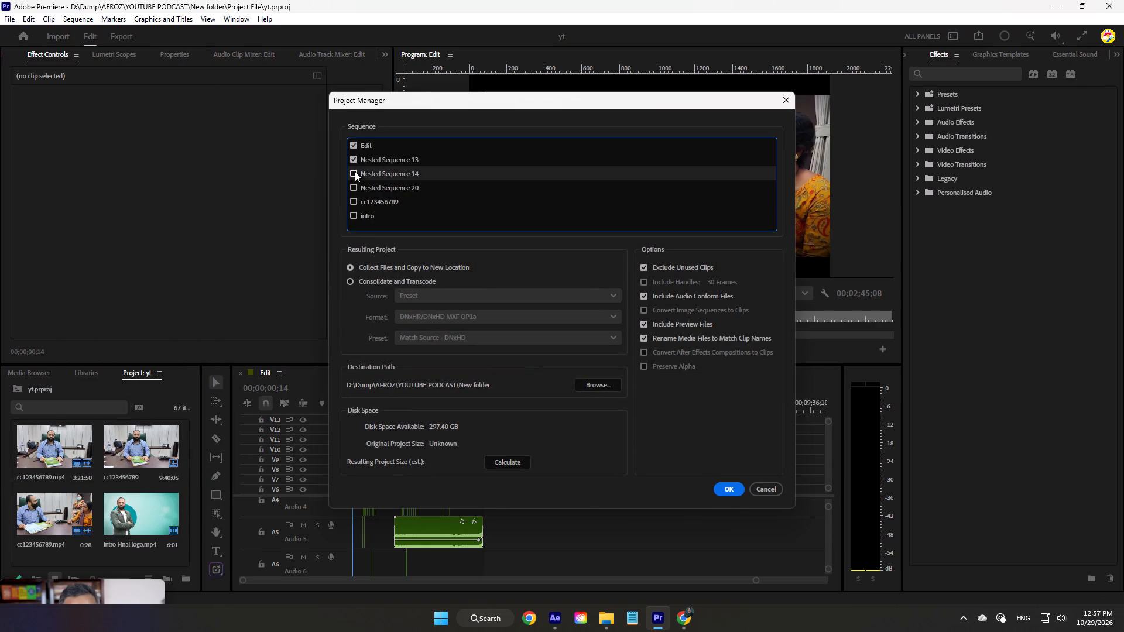
{"action": "left_click", "coordinate": [351, 187]}
{"action": "left_click", "coordinate": [352, 201]}
{"action": "left_click", "coordinate": [352, 215]}
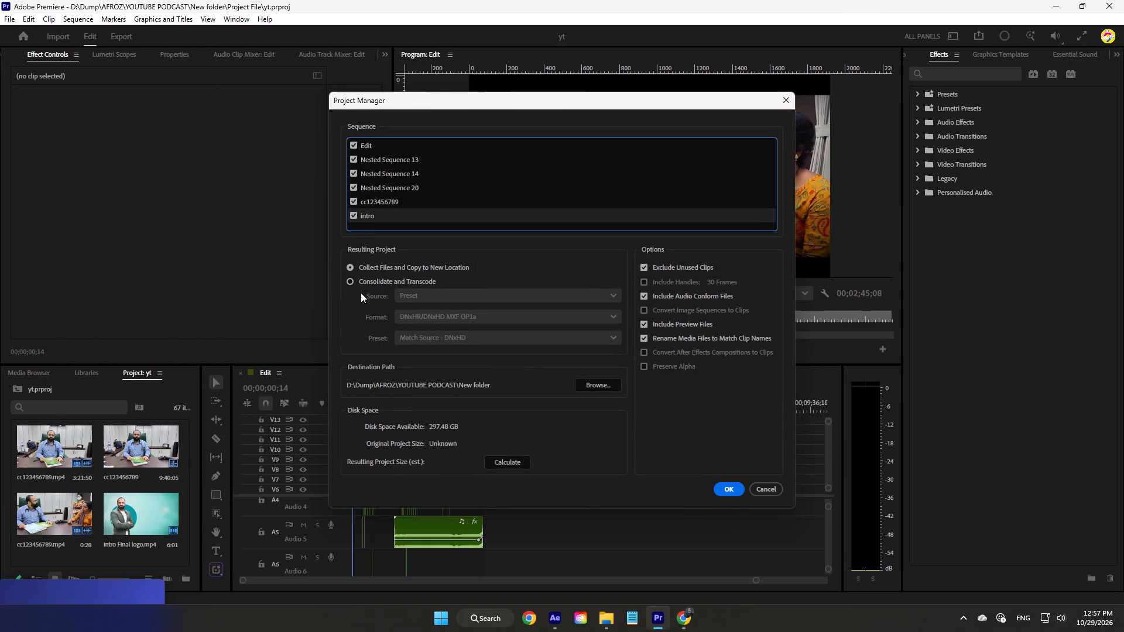
Set the resulting project in Project Manager to Consolidate and Transcode.
{"action": "left_click", "coordinate": [348, 281]}
{"action": "scroll", "coordinate": [529, 280], "scroll_direction": "down", "scroll_amount": 3}
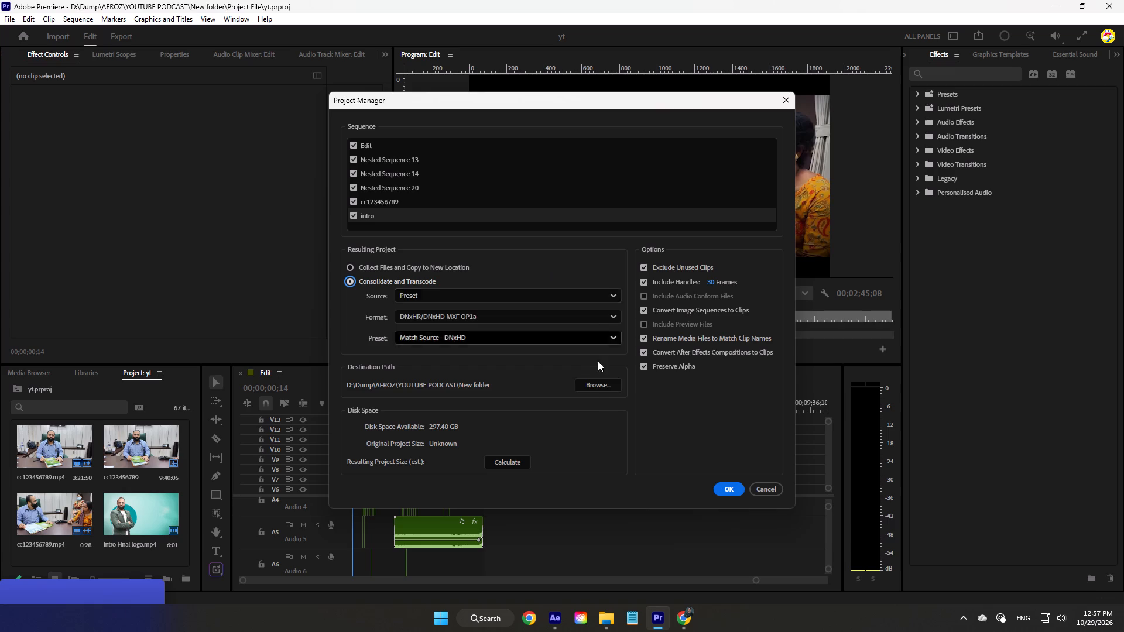
Set the Project Manager destination path to New folder inside YOUTUBE PODCAST and start the consolidation.
{"action": "left_click", "coordinate": [604, 389]}
{"action": "left_click", "coordinate": [577, 39], "text": "ctrl"}
{"action": "key", "text": "ctrl+v"}
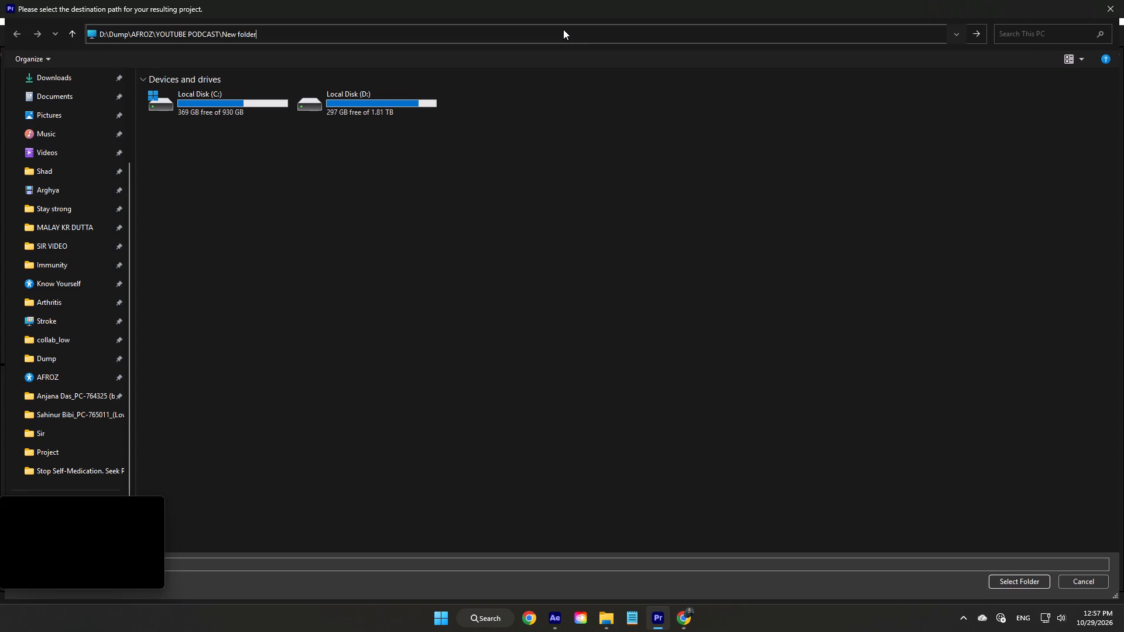
{"action": "key", "text": "Return"}
{"action": "left_click", "coordinate": [999, 588]}
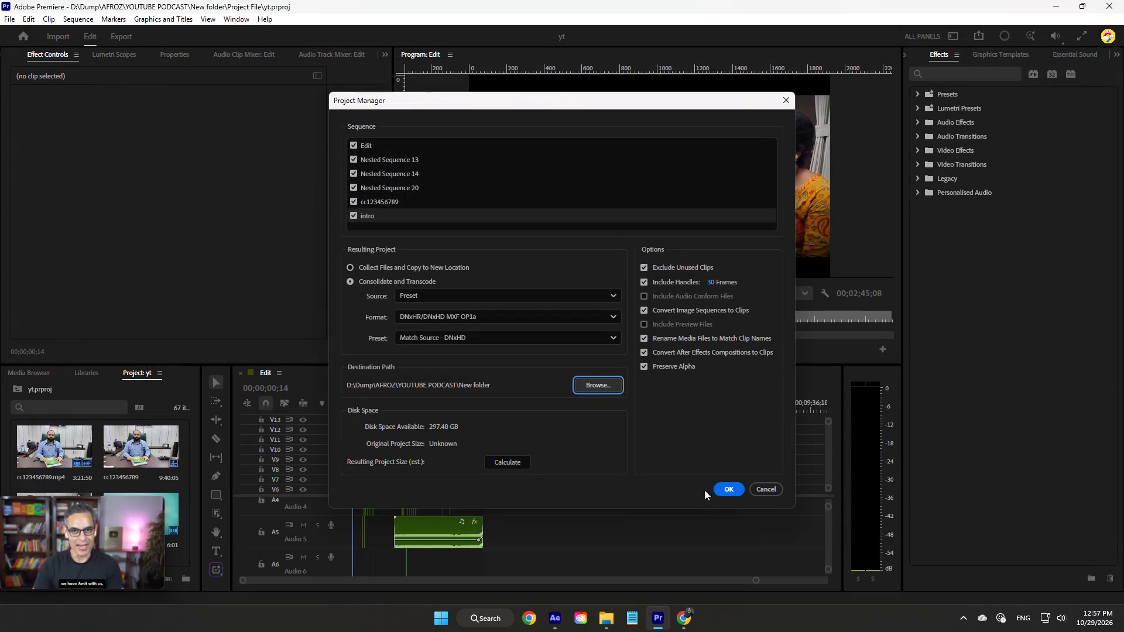
{"action": "left_click", "coordinate": [738, 492]}
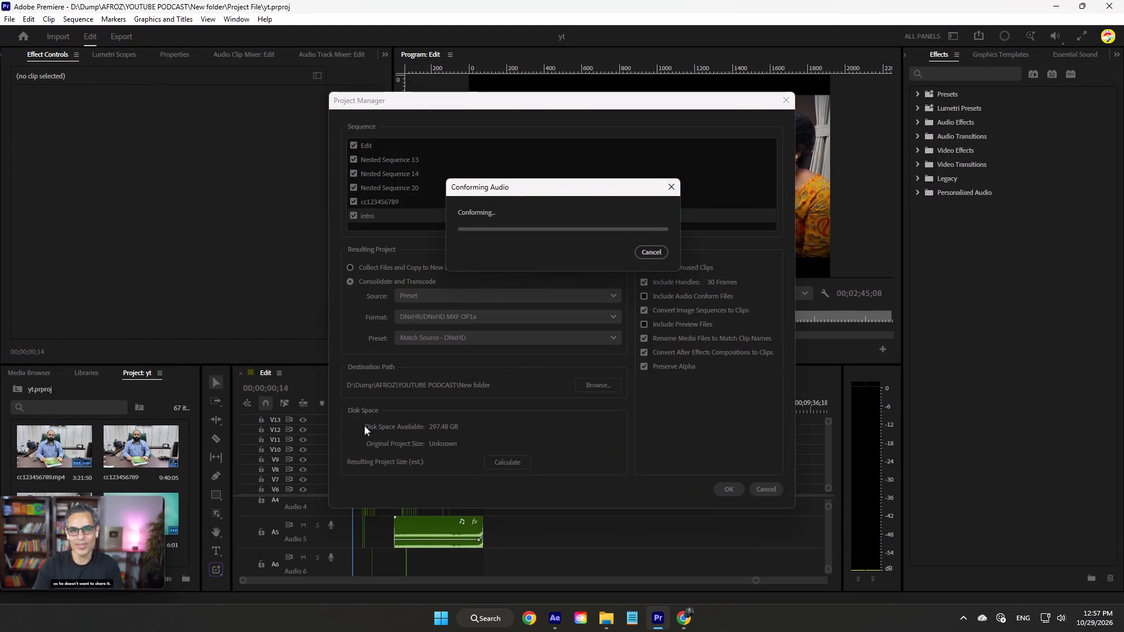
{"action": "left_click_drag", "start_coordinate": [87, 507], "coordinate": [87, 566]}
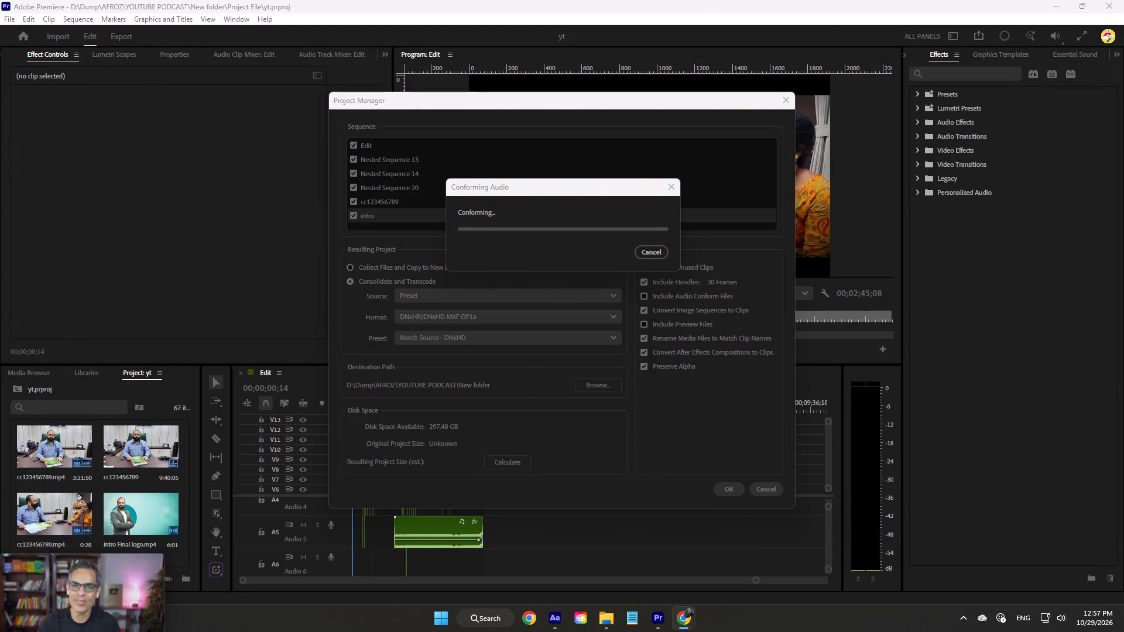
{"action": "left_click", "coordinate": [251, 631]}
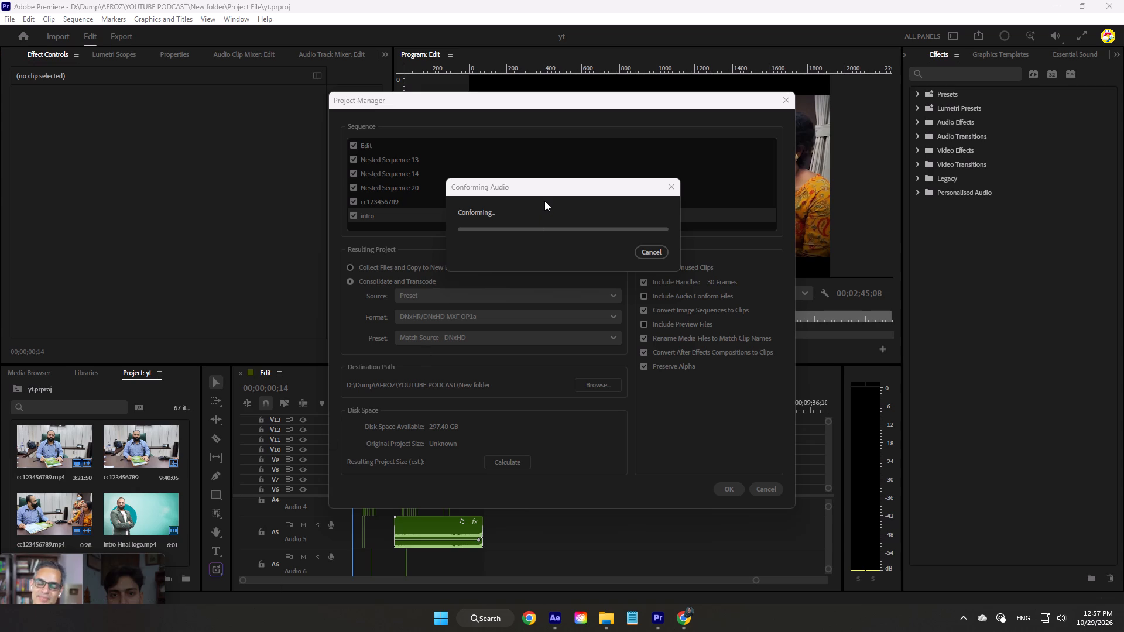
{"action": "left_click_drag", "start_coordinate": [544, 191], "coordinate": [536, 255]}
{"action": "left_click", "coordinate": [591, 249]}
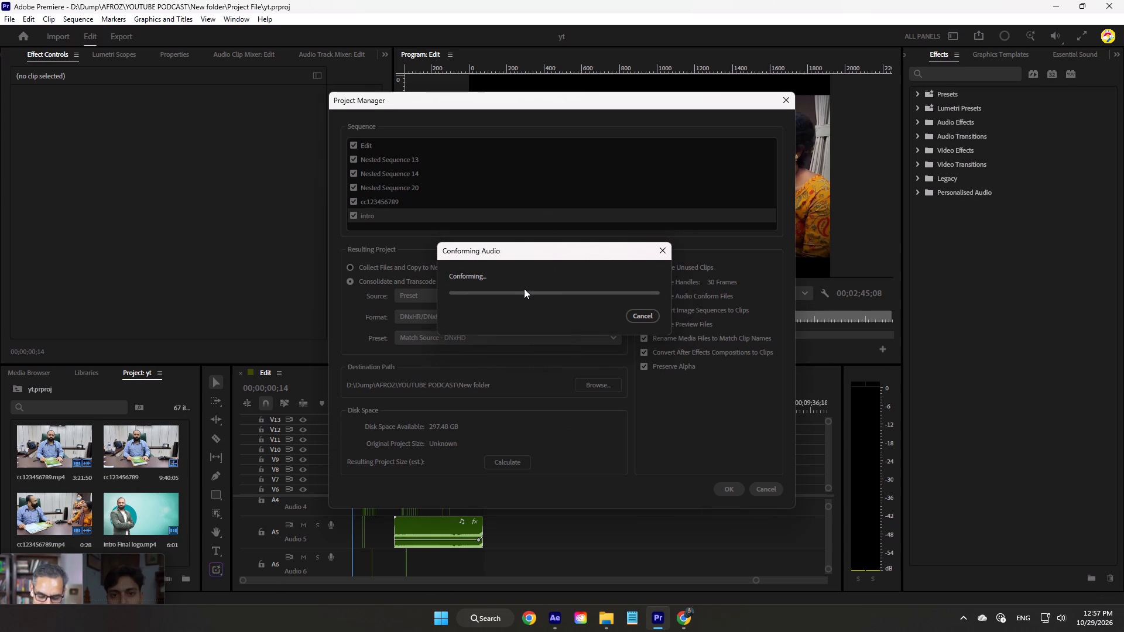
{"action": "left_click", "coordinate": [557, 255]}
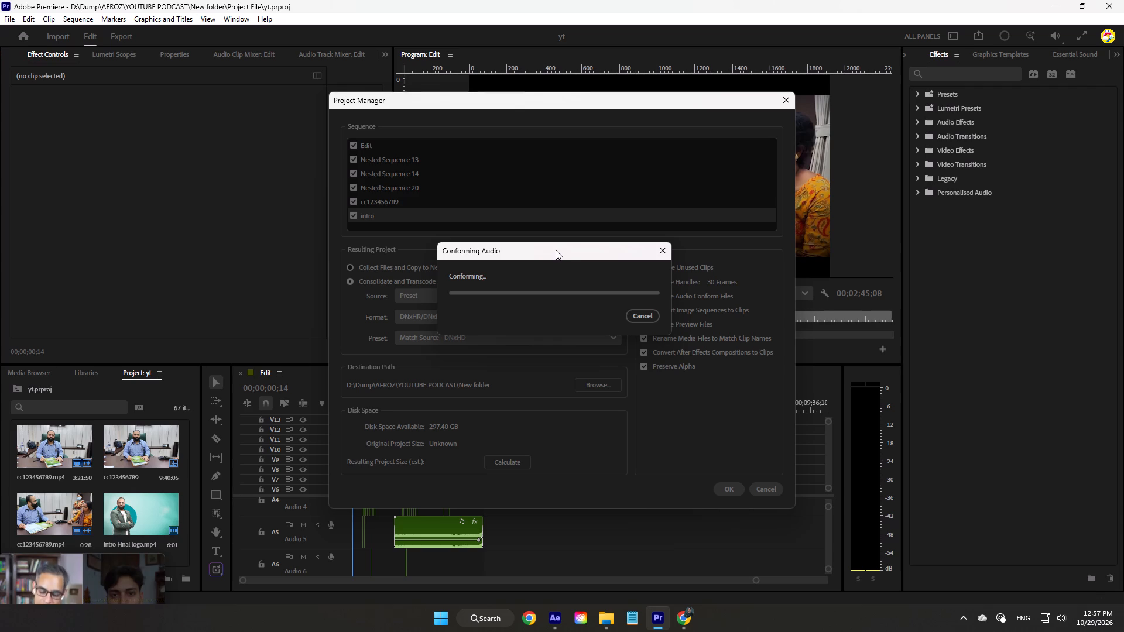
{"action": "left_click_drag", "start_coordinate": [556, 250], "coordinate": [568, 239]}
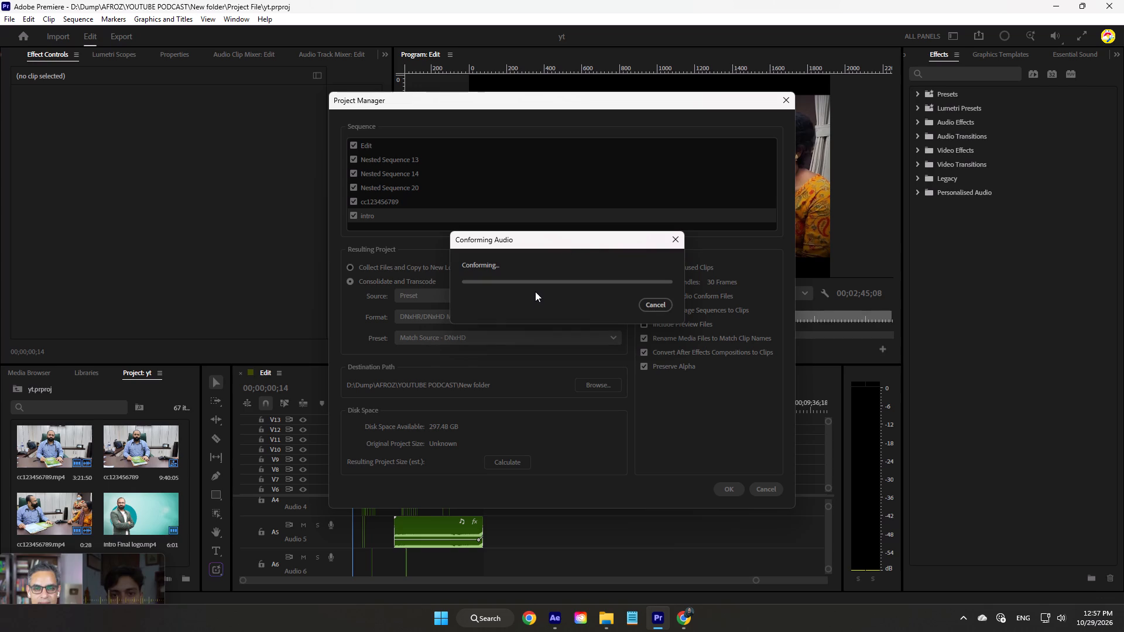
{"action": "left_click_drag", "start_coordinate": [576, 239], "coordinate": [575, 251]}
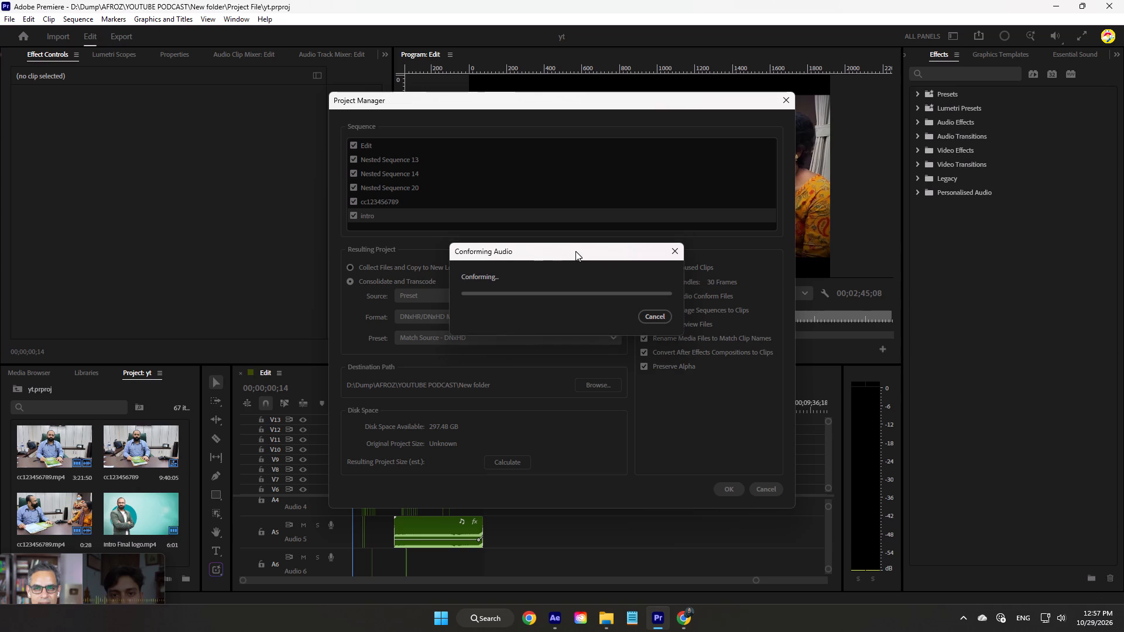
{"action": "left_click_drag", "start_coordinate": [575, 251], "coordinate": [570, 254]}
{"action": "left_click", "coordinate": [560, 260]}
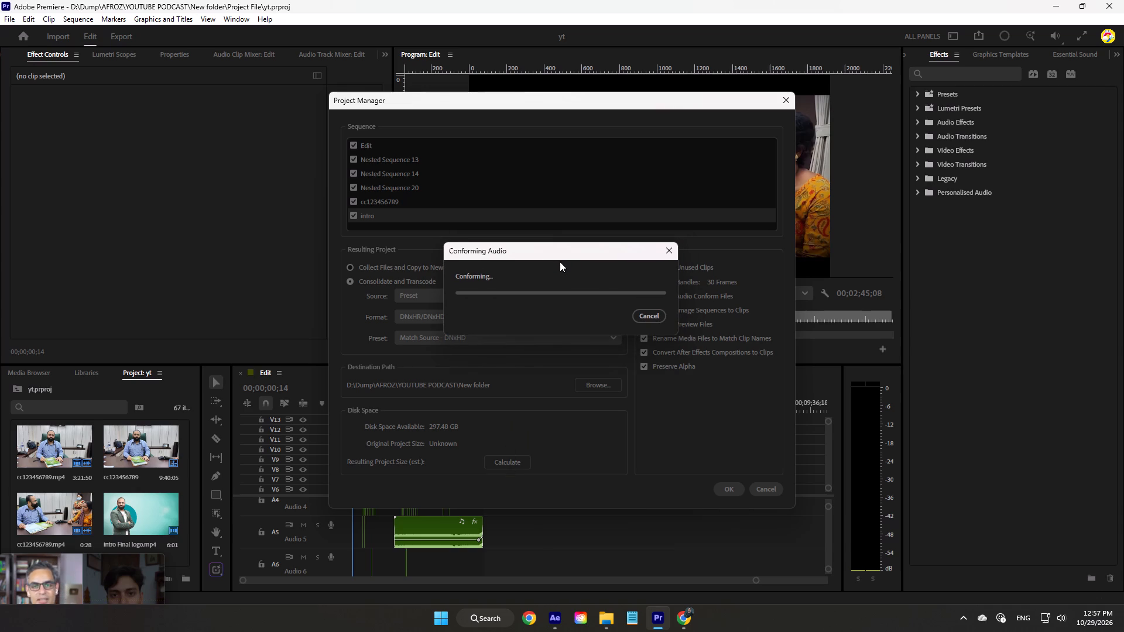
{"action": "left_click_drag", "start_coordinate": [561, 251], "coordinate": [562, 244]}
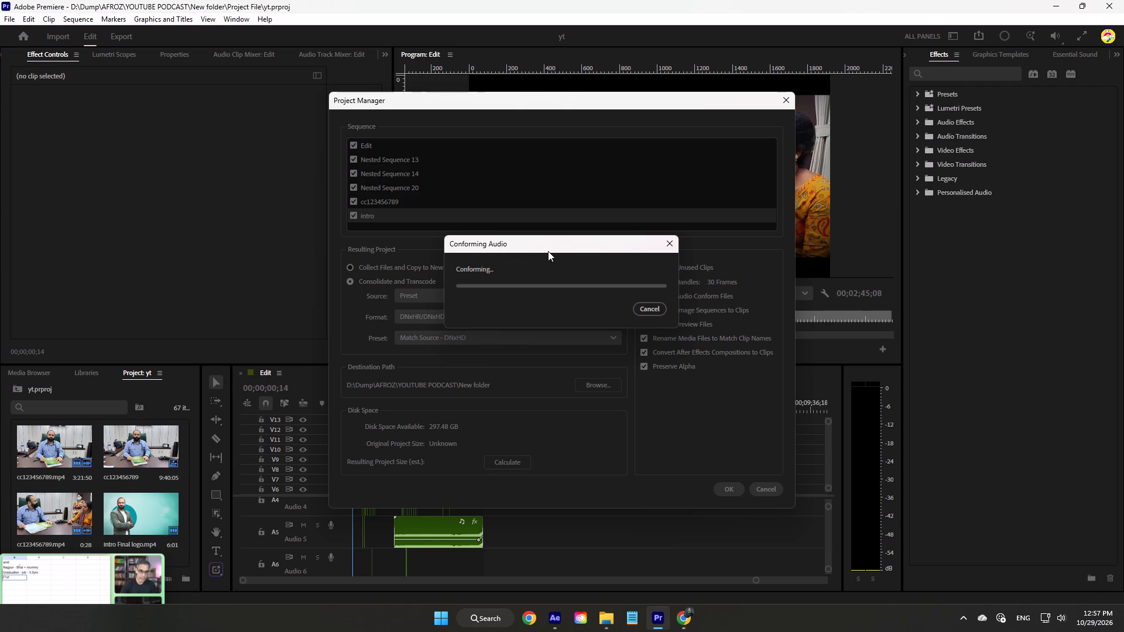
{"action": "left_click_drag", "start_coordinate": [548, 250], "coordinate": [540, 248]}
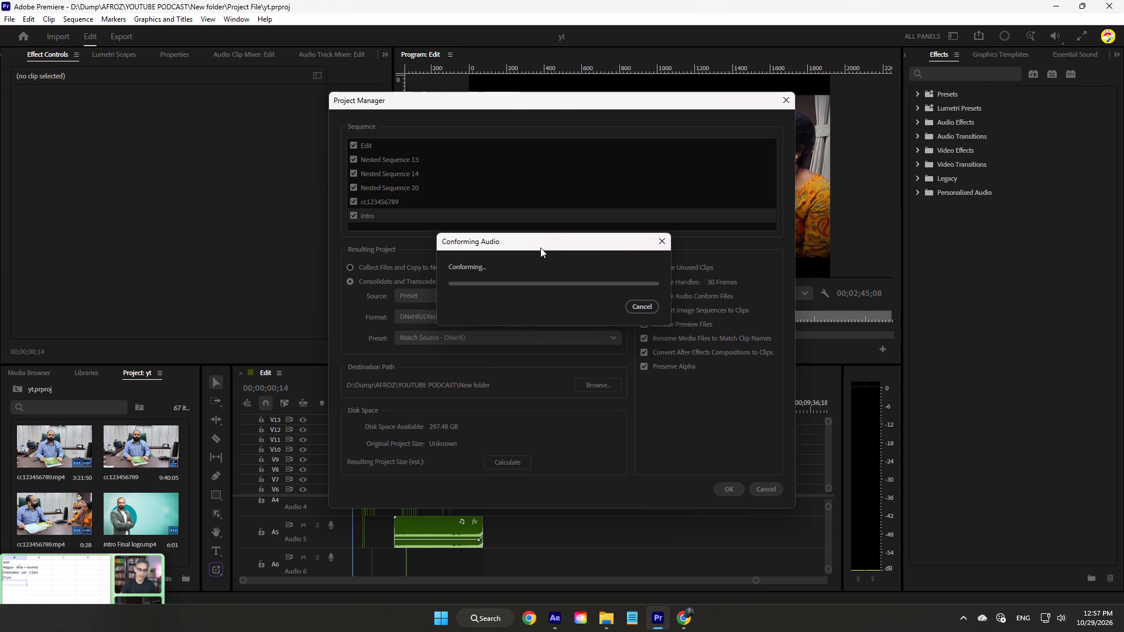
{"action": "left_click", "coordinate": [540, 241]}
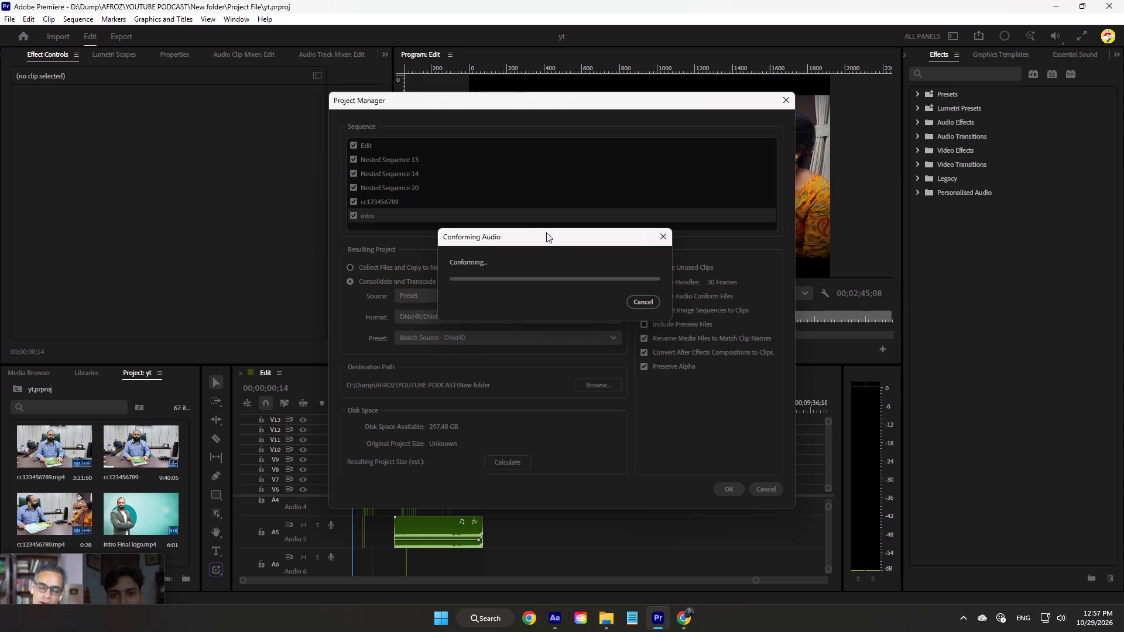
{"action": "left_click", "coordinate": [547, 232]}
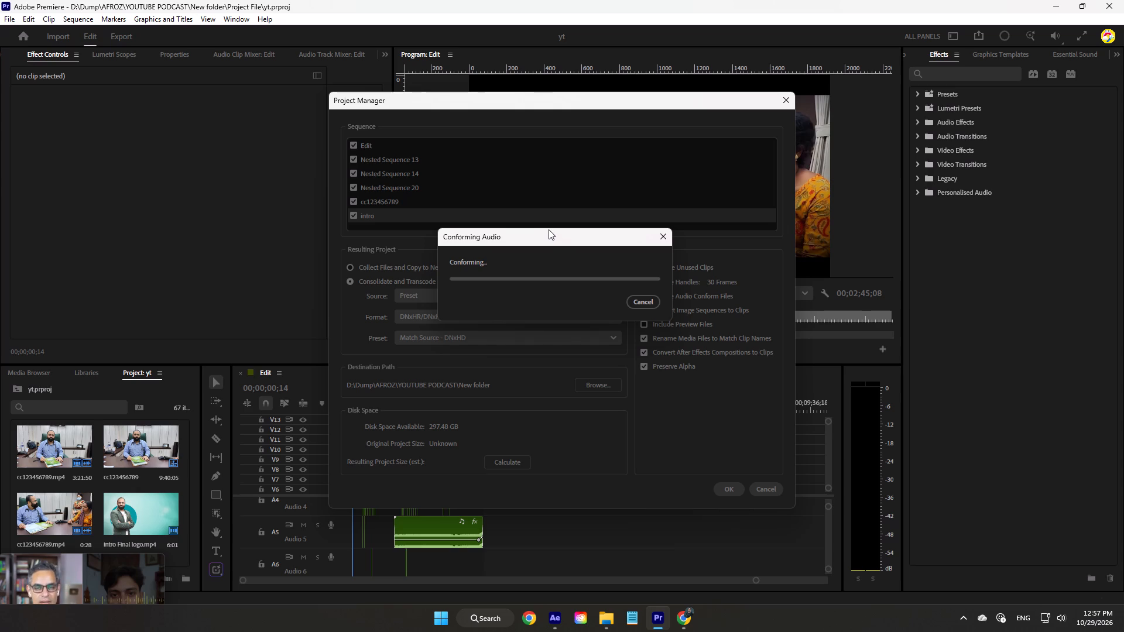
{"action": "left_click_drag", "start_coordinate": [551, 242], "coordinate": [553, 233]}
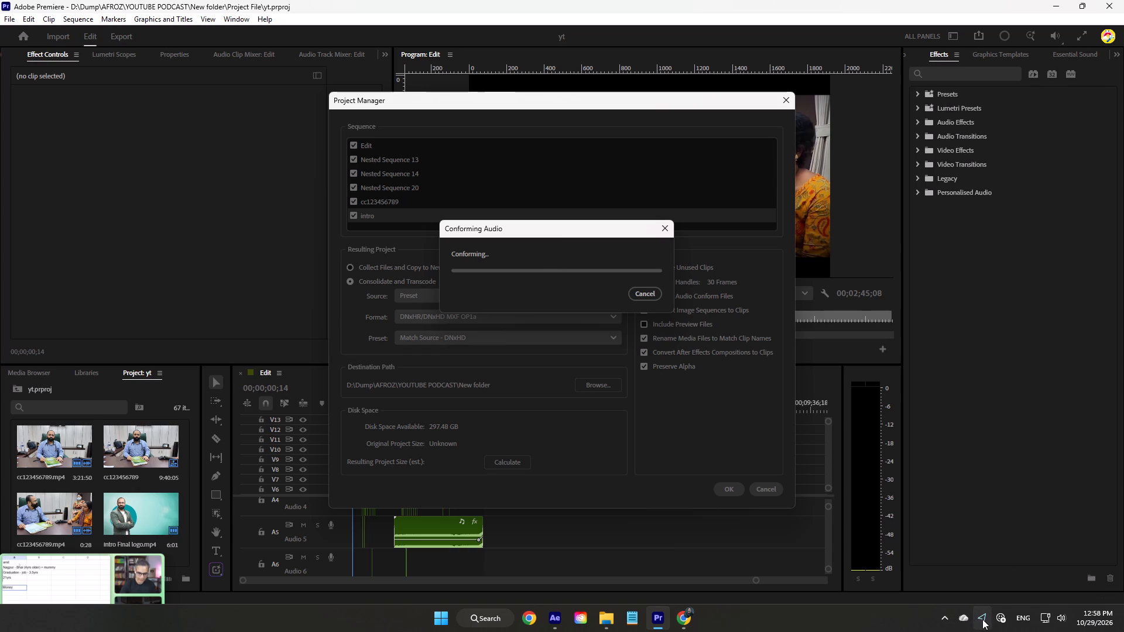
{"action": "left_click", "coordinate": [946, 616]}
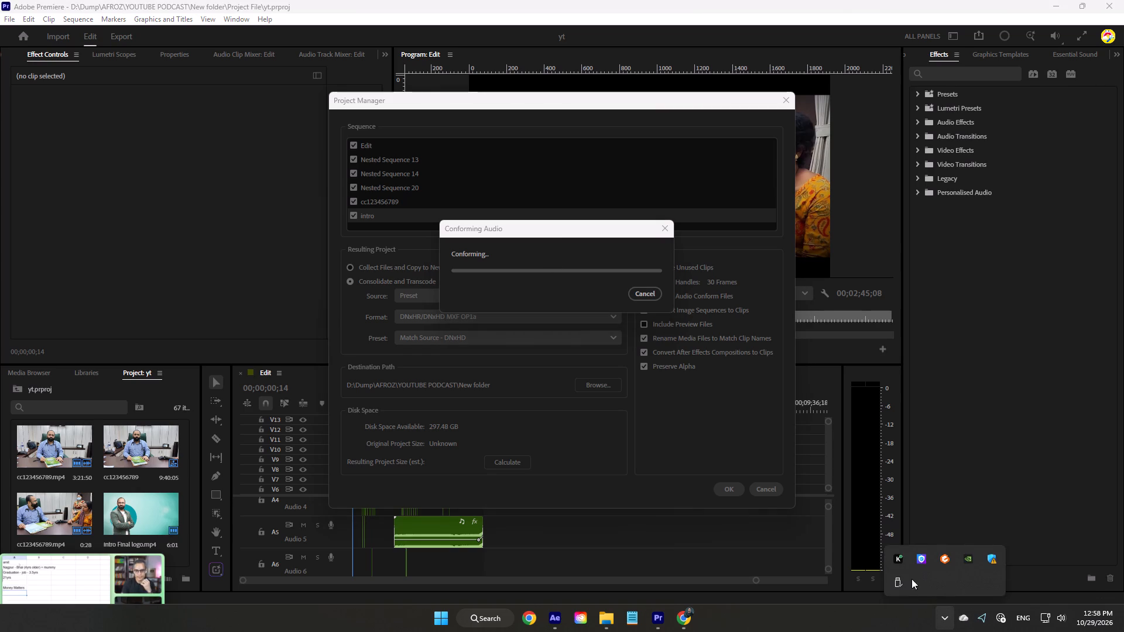
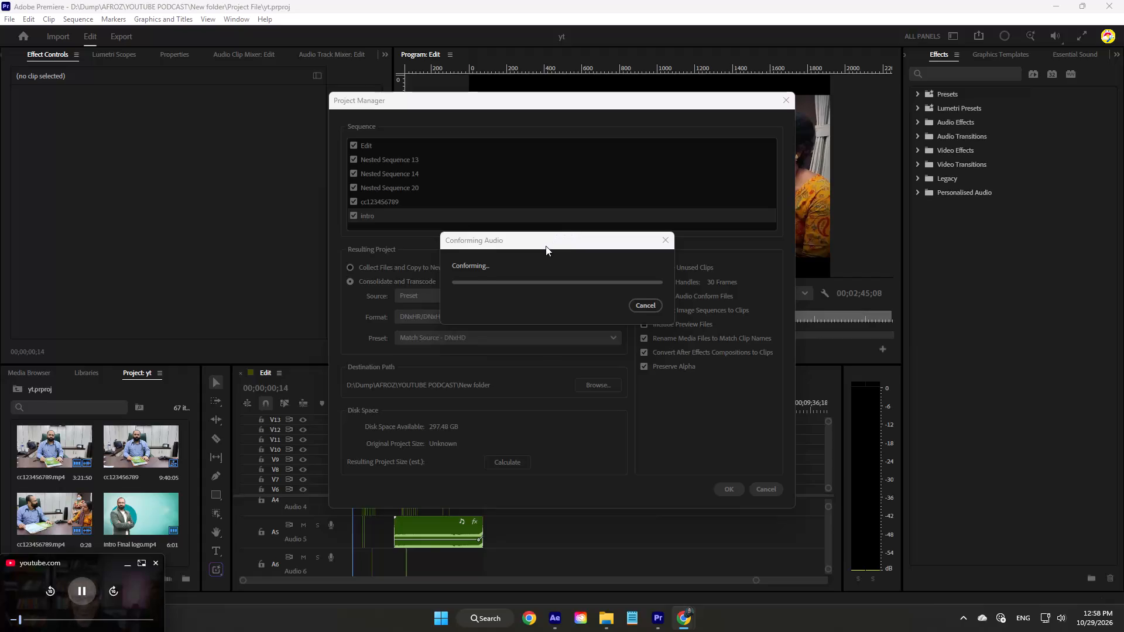
Cancel the audio conforming of the running Project Manager consolidation.
{"action": "left_click", "coordinate": [546, 246]}
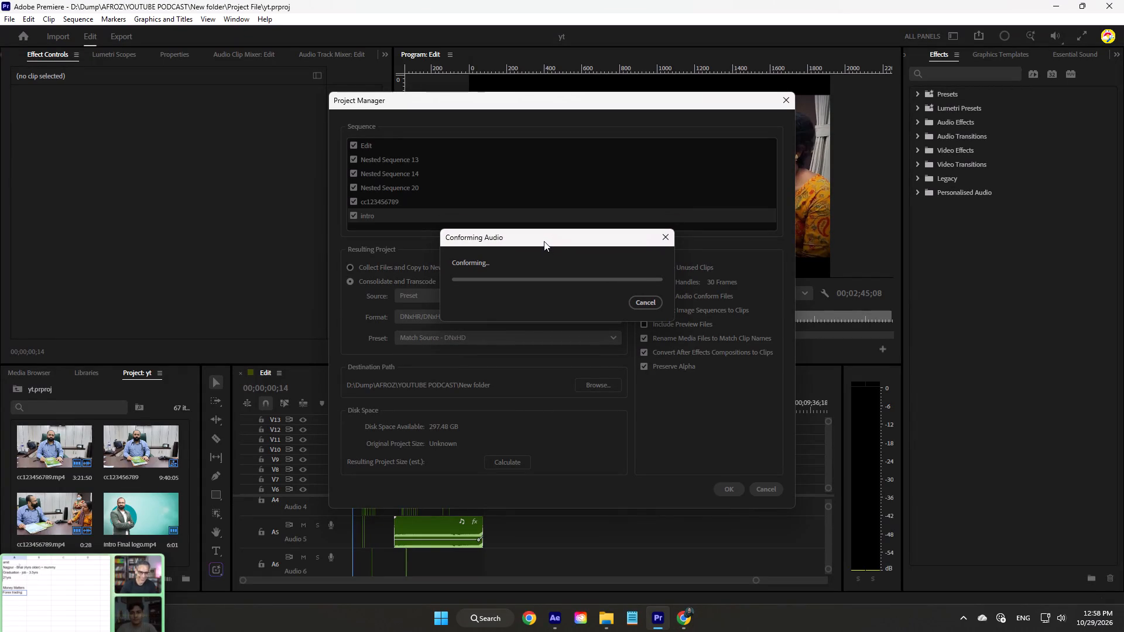
{"action": "left_click", "coordinate": [347, 631]}
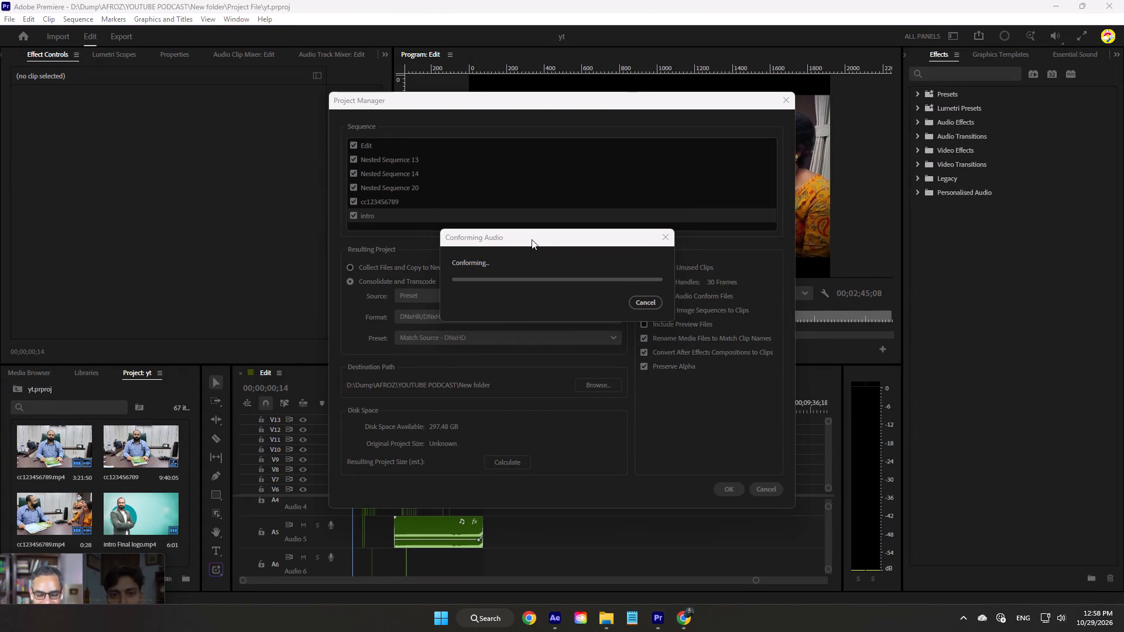
{"action": "left_click_drag", "start_coordinate": [532, 239], "coordinate": [537, 221]}
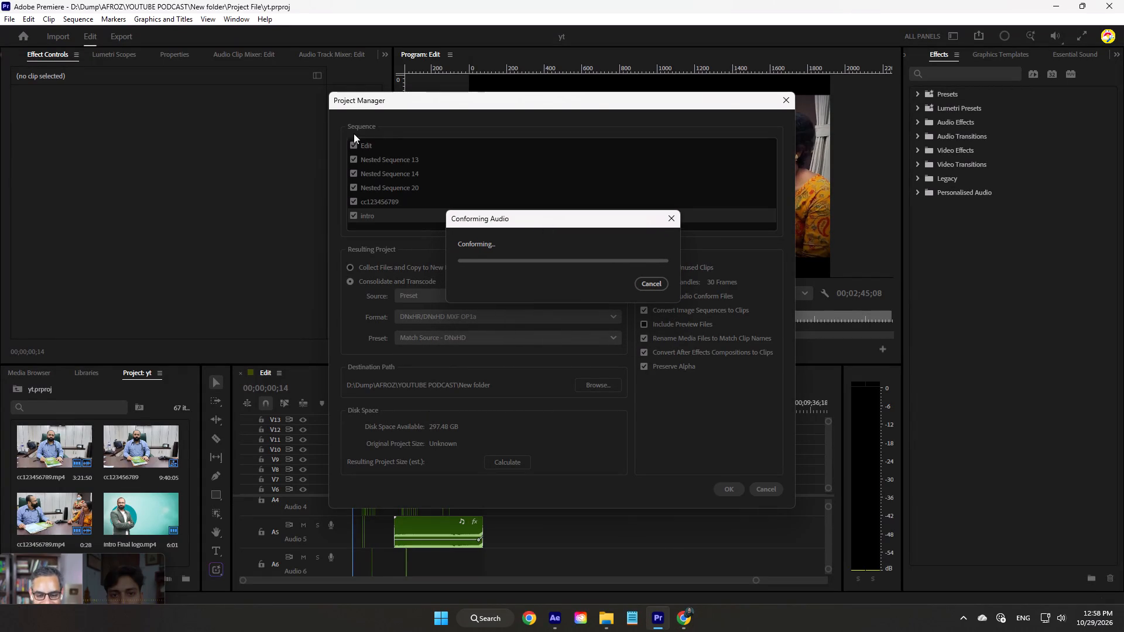
{"action": "left_click", "coordinate": [539, 216]}
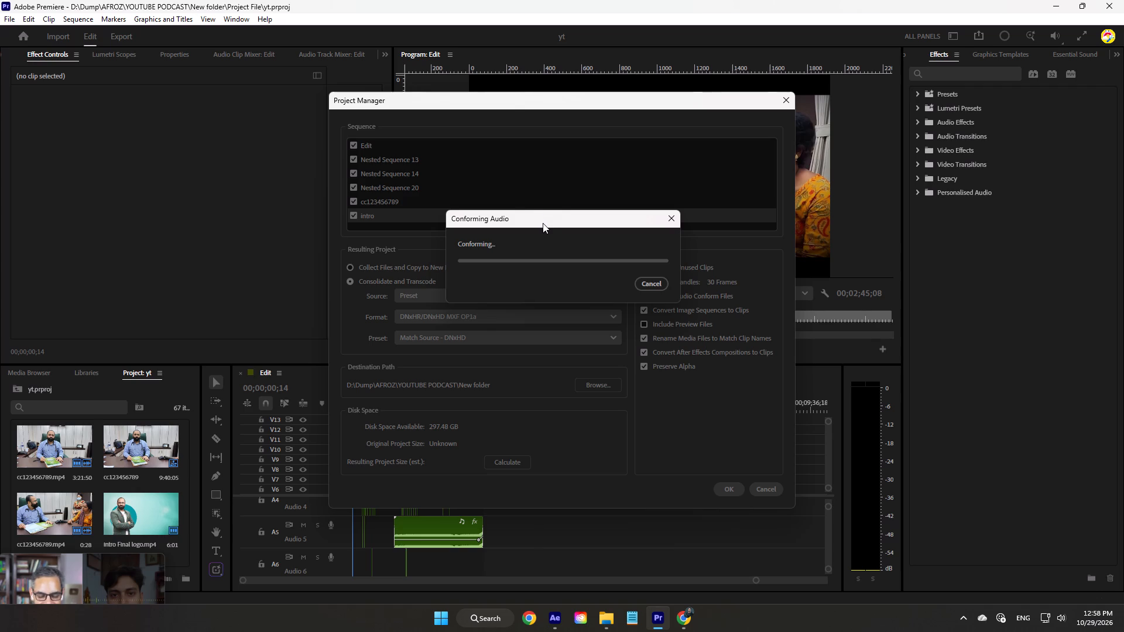
{"action": "left_click", "coordinate": [670, 217]}
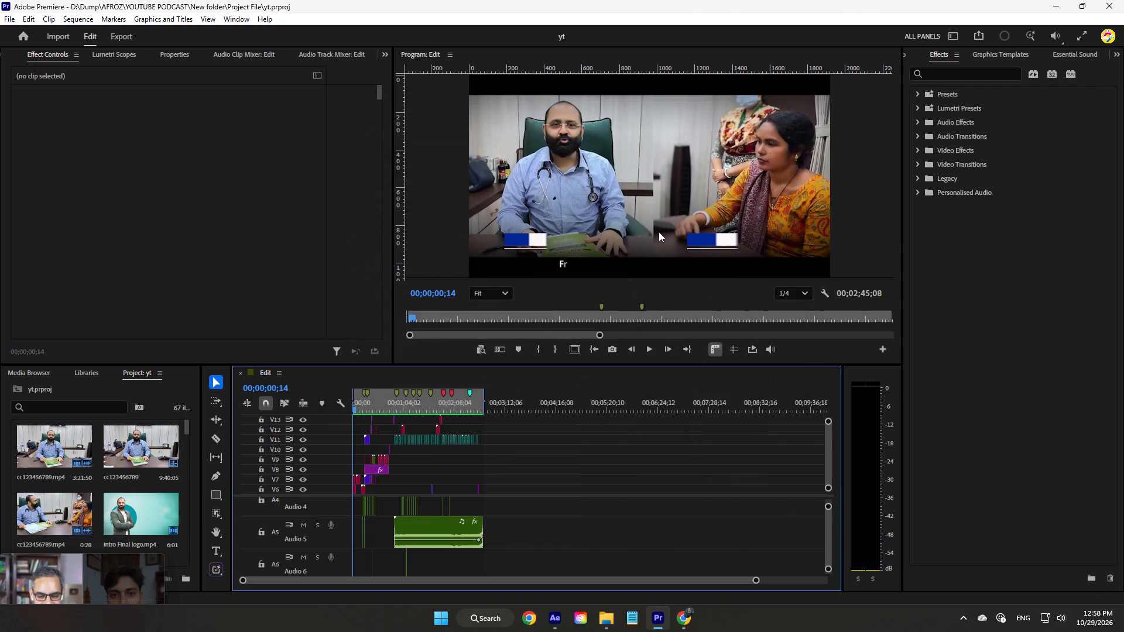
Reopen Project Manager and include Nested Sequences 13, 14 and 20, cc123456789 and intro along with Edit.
{"action": "left_click", "coordinate": [3, 23]}
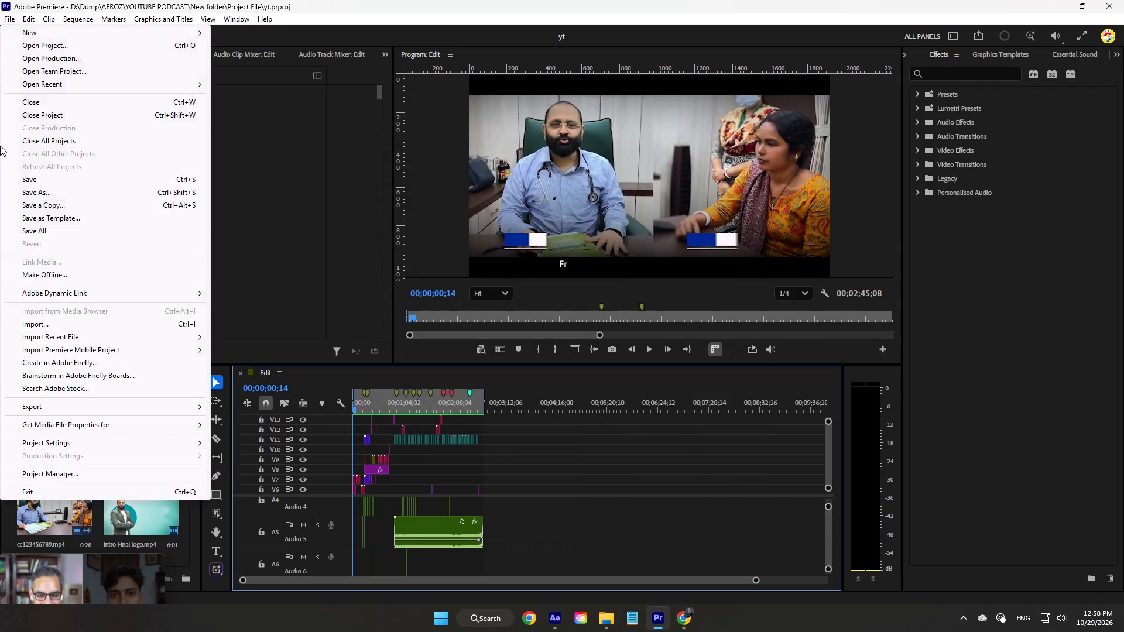
{"action": "left_click", "coordinate": [76, 473]}
{"action": "left_click", "coordinate": [357, 159]}
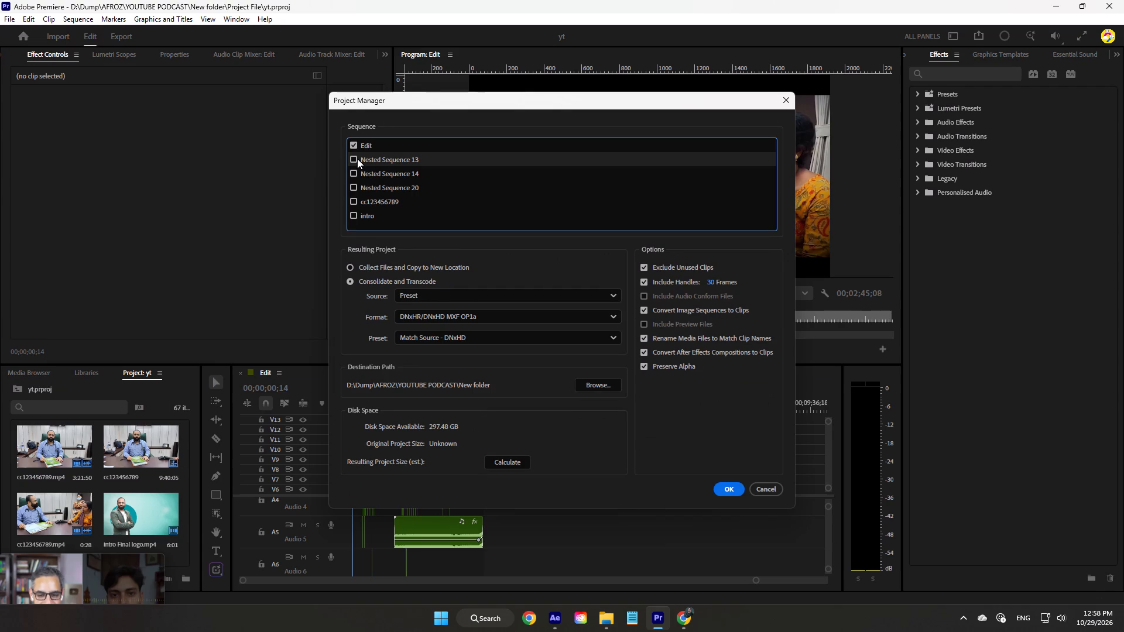
{"action": "left_click", "coordinate": [354, 171]}
{"action": "left_click", "coordinate": [354, 162]}
{"action": "left_click", "coordinate": [354, 187]}
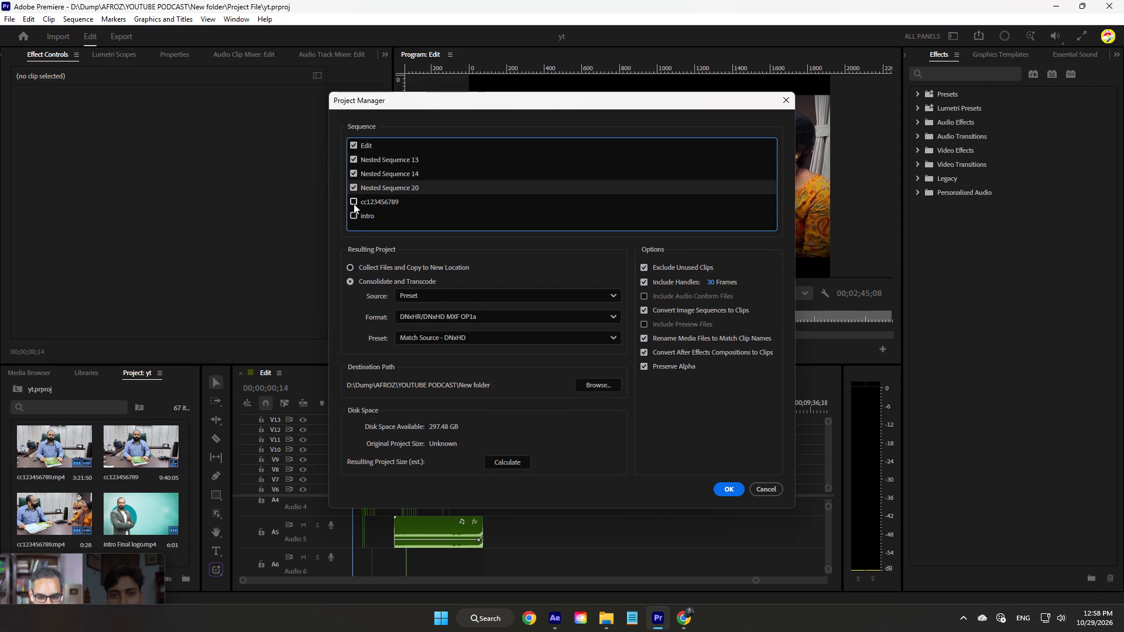
{"action": "left_click", "coordinate": [354, 204]}
{"action": "left_click", "coordinate": [352, 216]}
Set the resulting project to Collect Files and Copy to New Location and calculate its estimated size.
{"action": "left_click", "coordinate": [351, 266]}
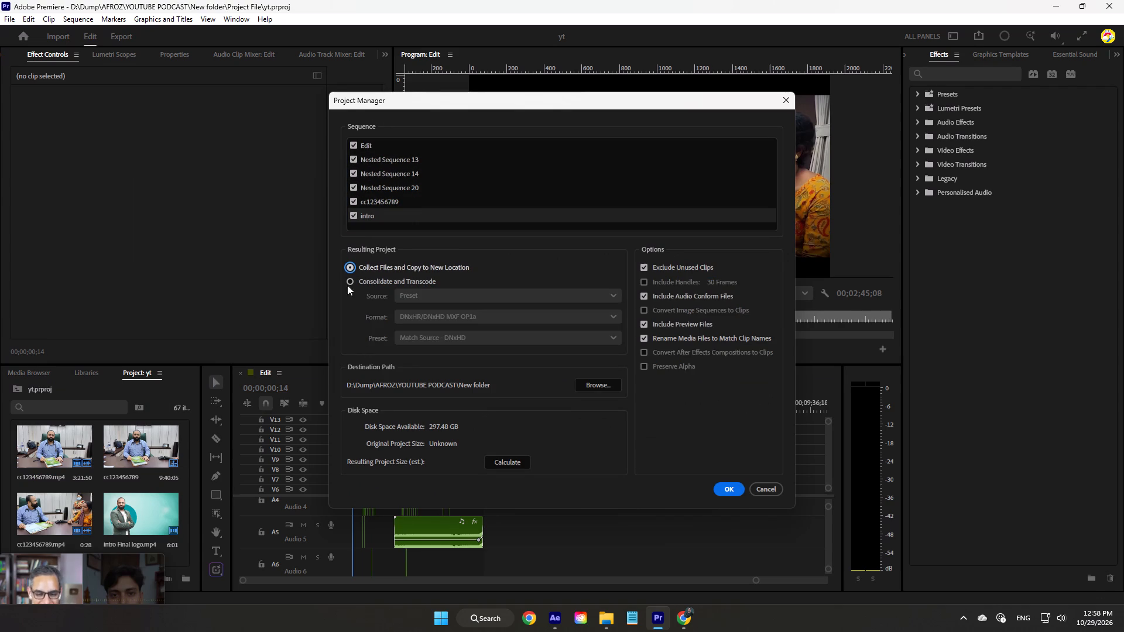
{"action": "left_click", "coordinate": [504, 458]}
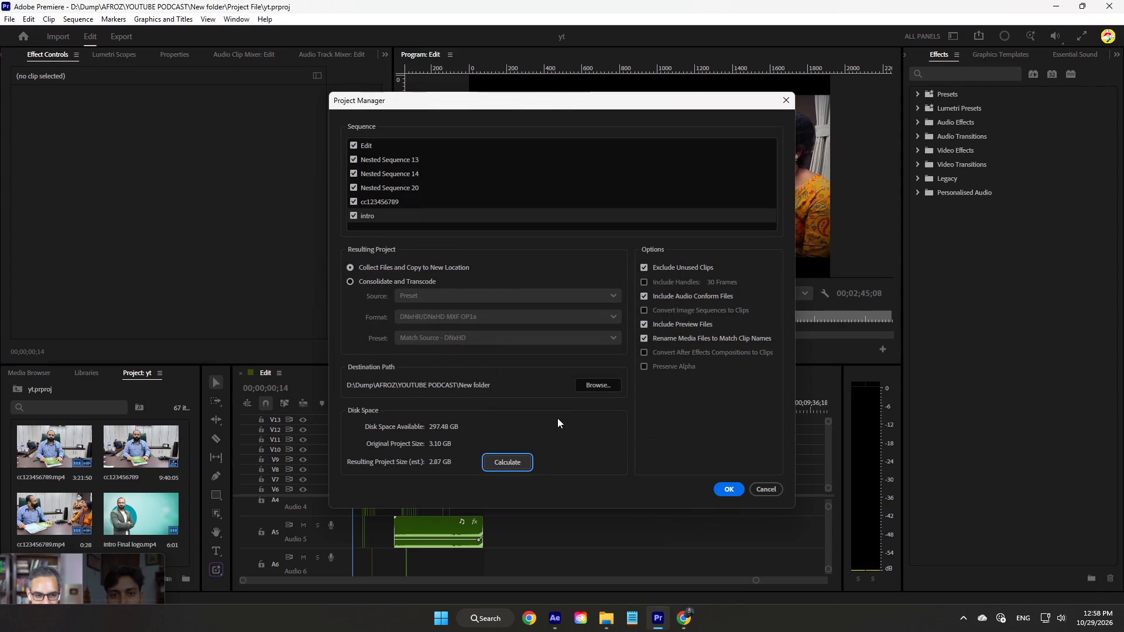
Set the destination path to D:\Dump\AFROZ\YOUTUBE PODCAST\New folder and start collecting the project files.
{"action": "left_click", "coordinate": [591, 384]}
{"action": "left_click", "coordinate": [413, 30], "text": "ctrl"}
{"action": "key", "text": "ctrl+v"}
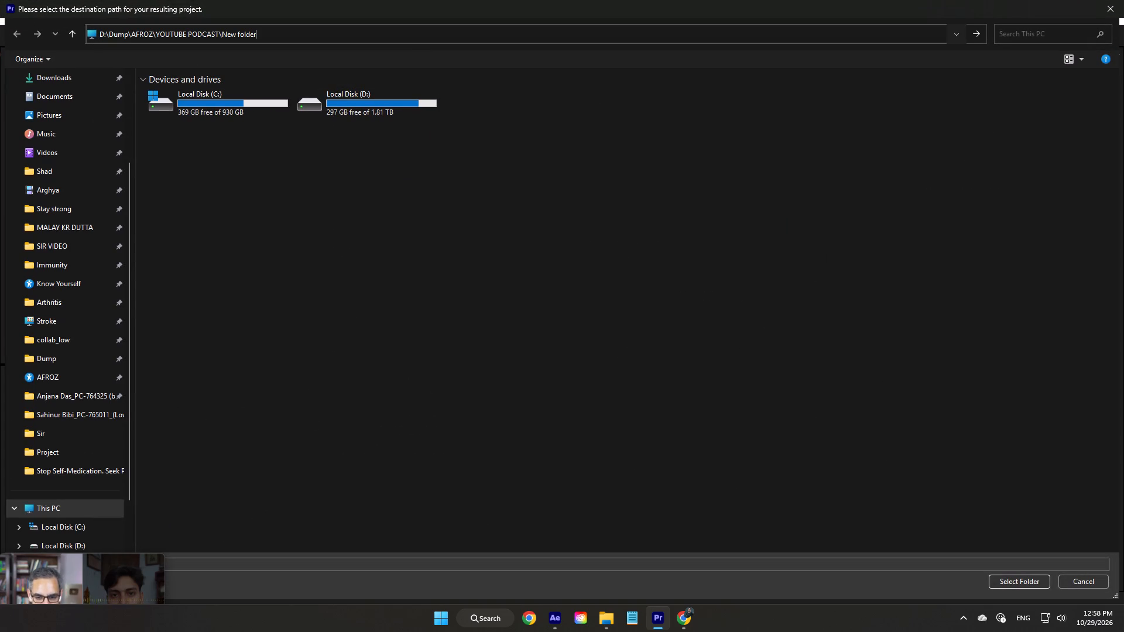
{"action": "key", "text": "Return"}
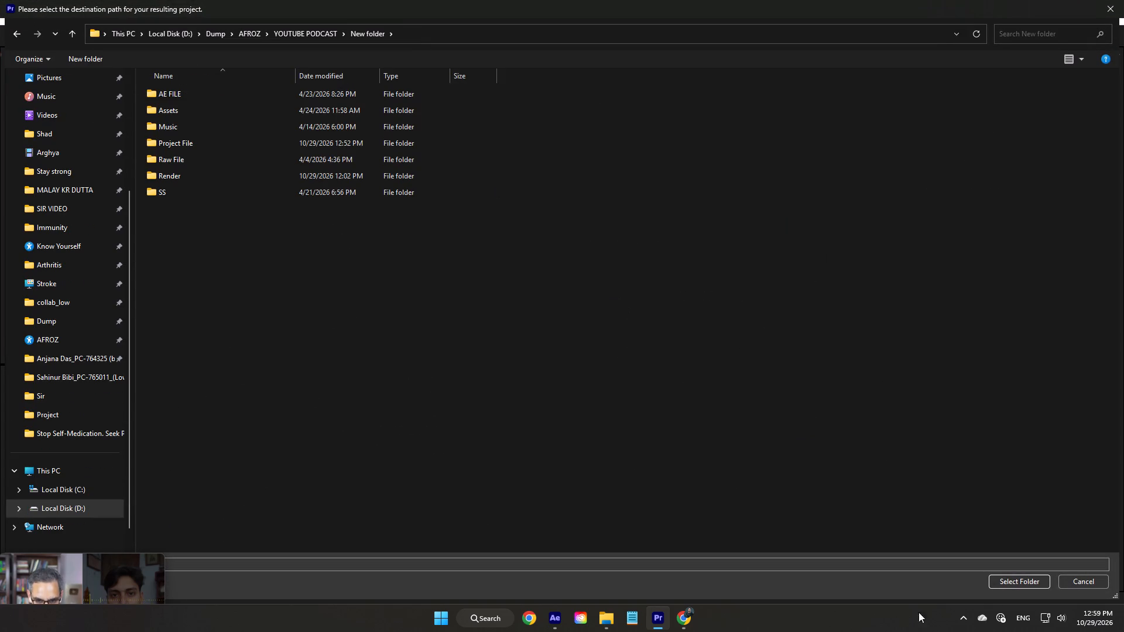
{"action": "left_click", "coordinate": [998, 585]}
{"action": "left_click", "coordinate": [732, 487]}
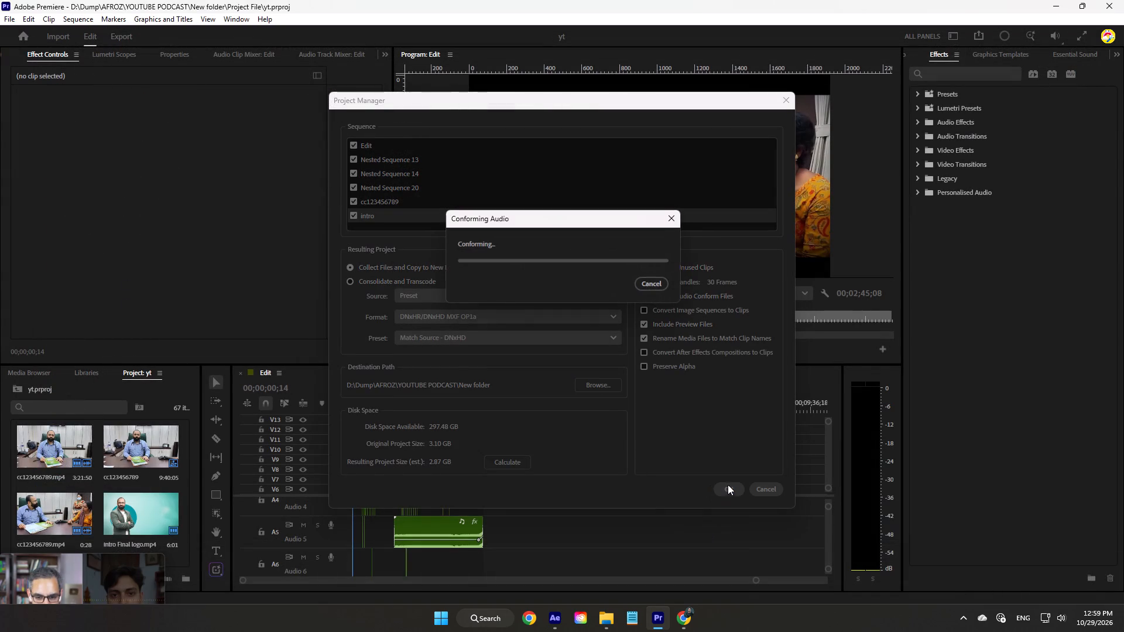
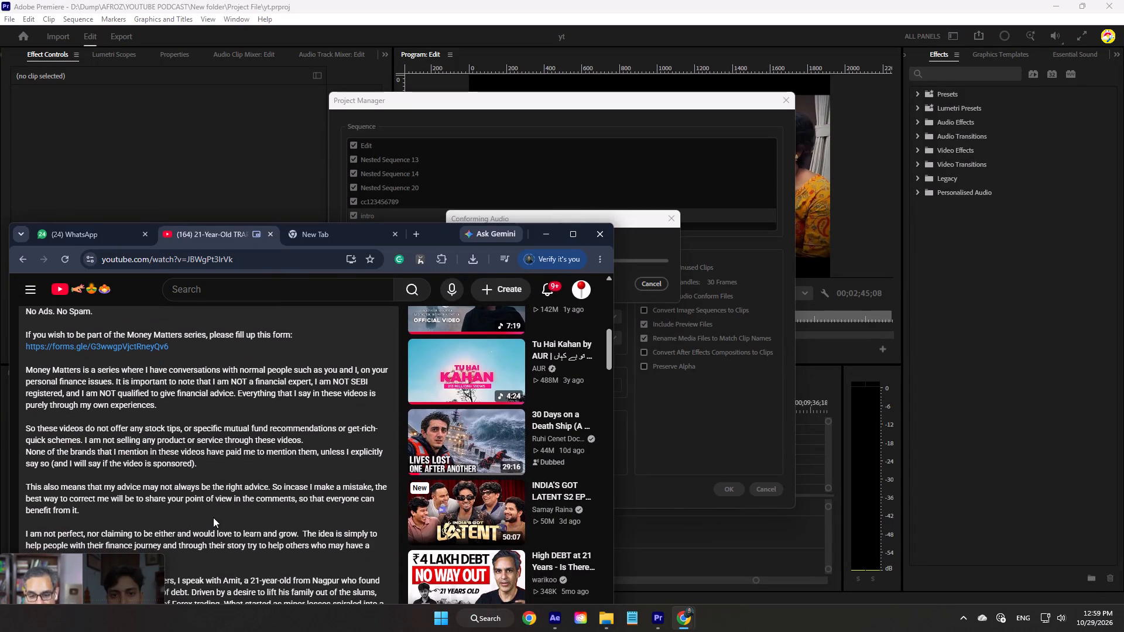
Return to the YouTube home page, shrink the browser window and browse the recommended videos.
{"action": "left_click", "coordinate": [59, 293]}
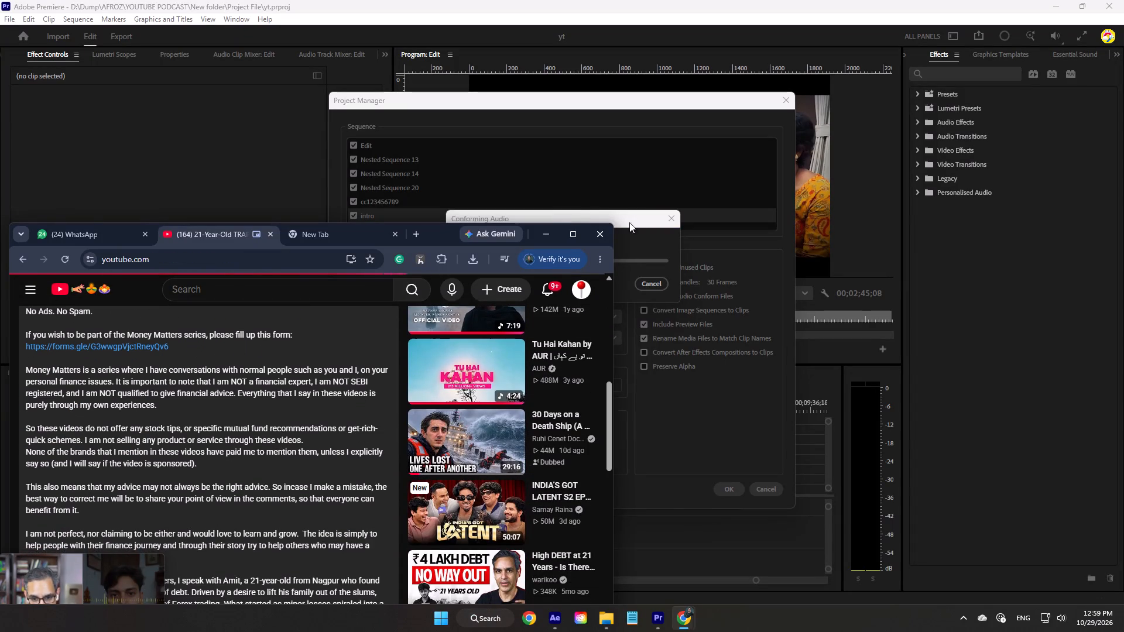
{"action": "left_click_drag", "start_coordinate": [615, 224], "coordinate": [458, 334]}
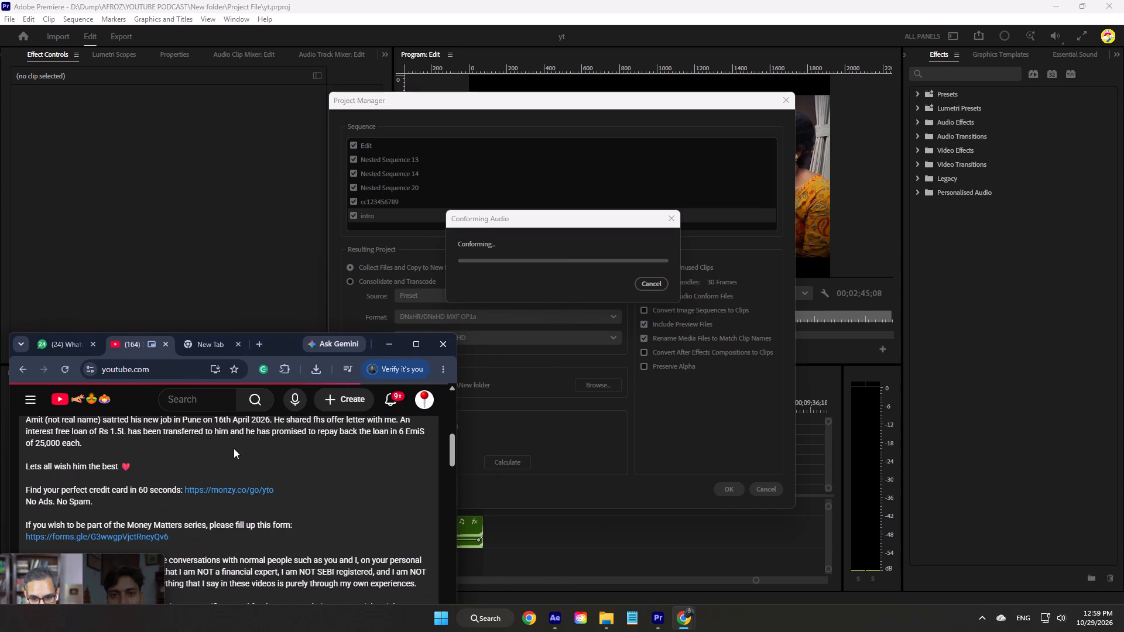
{"action": "scroll", "coordinate": [215, 444], "scroll_direction": "down", "scroll_amount": 1}
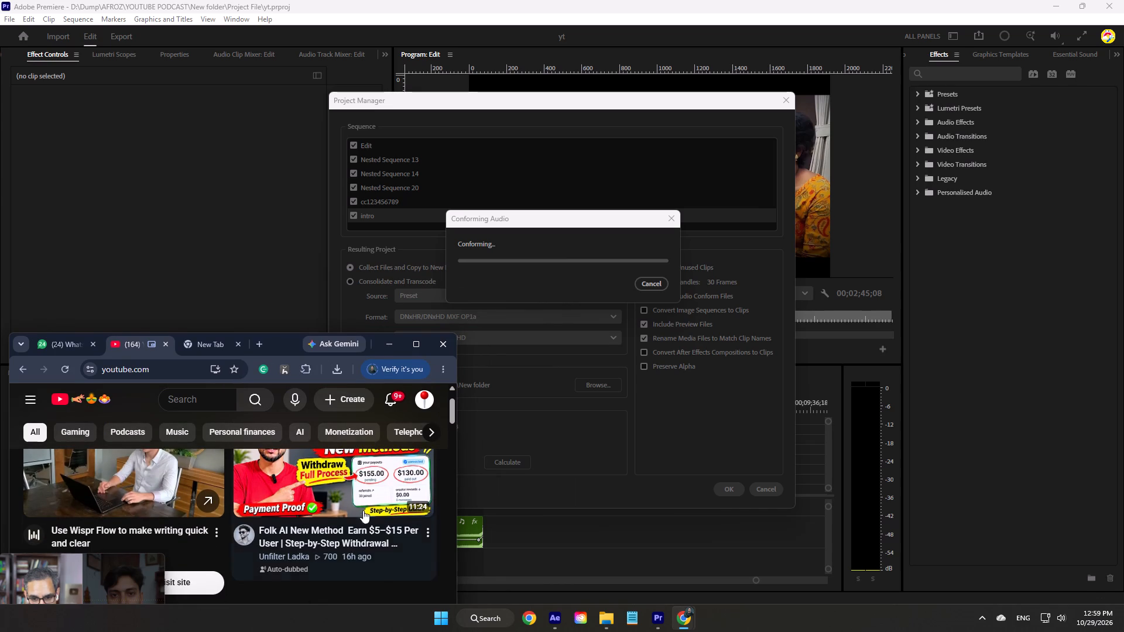
{"action": "scroll", "coordinate": [386, 492], "scroll_direction": "up", "scroll_amount": 1}
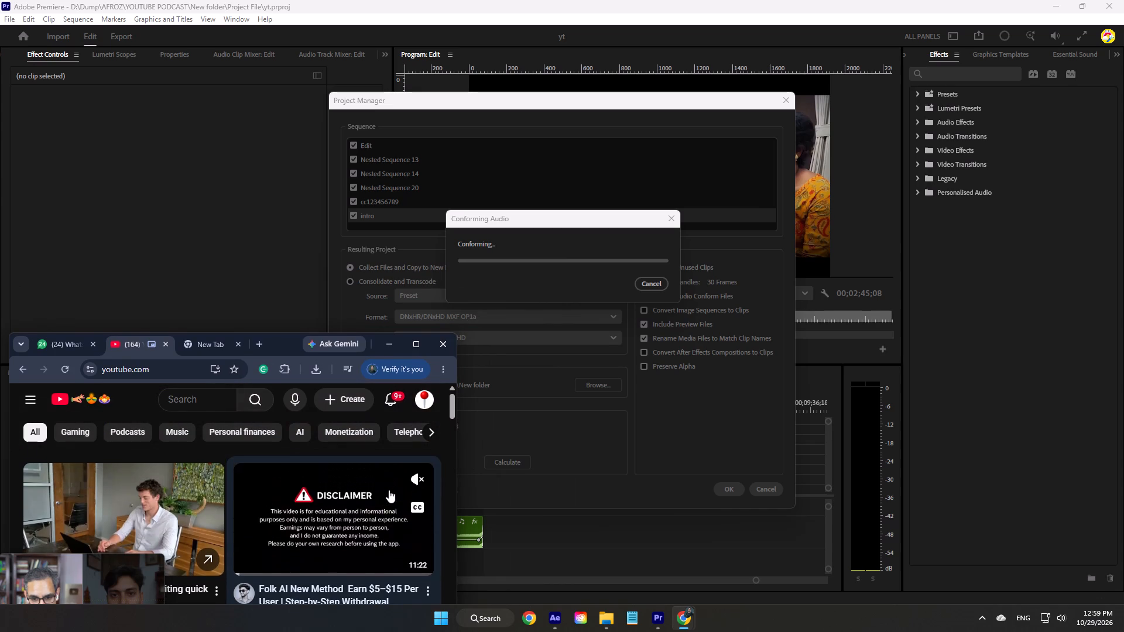
{"action": "scroll", "coordinate": [253, 487], "scroll_direction": "down", "scroll_amount": 2}
{"action": "scroll", "coordinate": [205, 456], "scroll_direction": "down", "scroll_amount": 2}
{"action": "scroll", "coordinate": [257, 448], "scroll_direction": "down", "scroll_amount": 1}
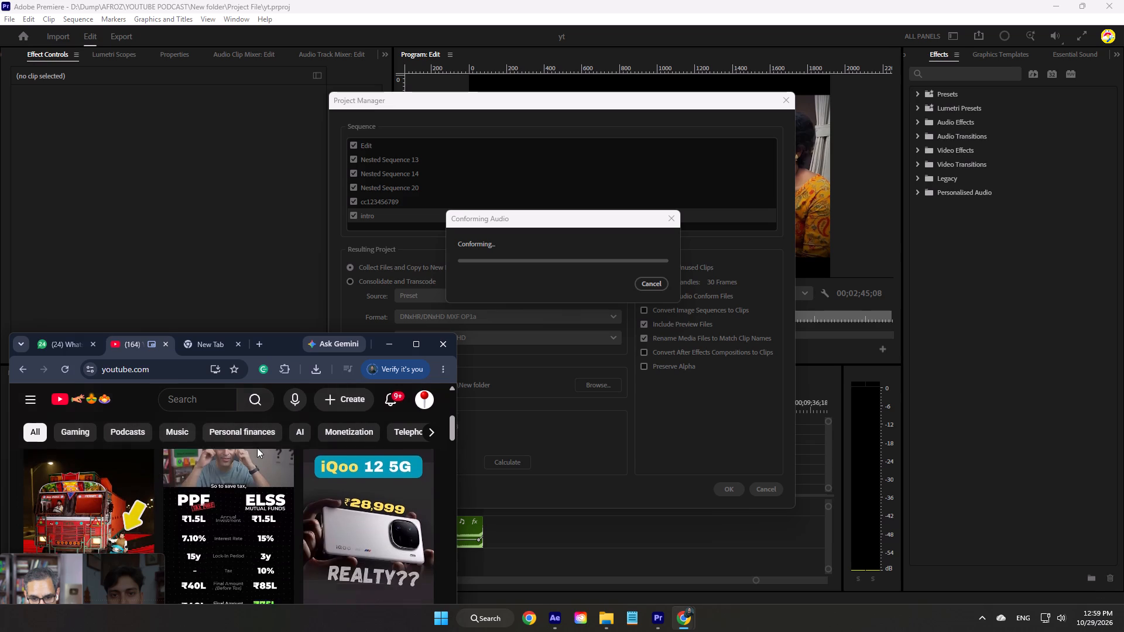
{"action": "scroll", "coordinate": [256, 446], "scroll_direction": "down", "scroll_amount": 1}
{"action": "scroll", "coordinate": [185, 442], "scroll_direction": "down", "scroll_amount": 1}
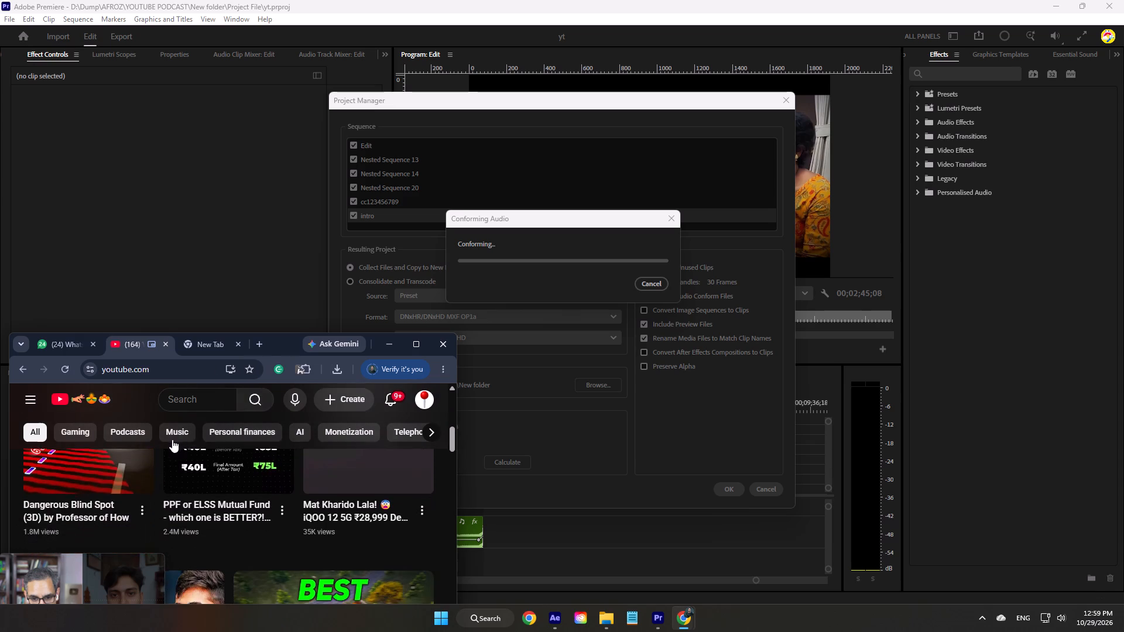
{"action": "scroll", "coordinate": [167, 438], "scroll_direction": "down", "scroll_amount": 2}
{"action": "scroll", "coordinate": [232, 435], "scroll_direction": "down", "scroll_amount": 1}
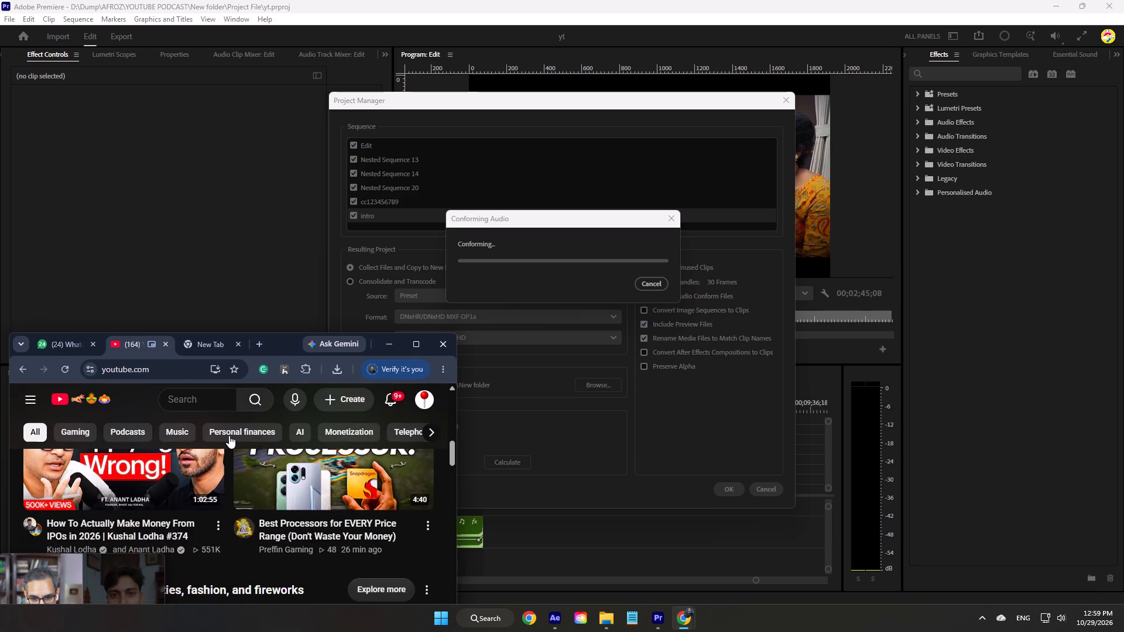
{"action": "scroll", "coordinate": [229, 435], "scroll_direction": "up", "scroll_amount": 1}
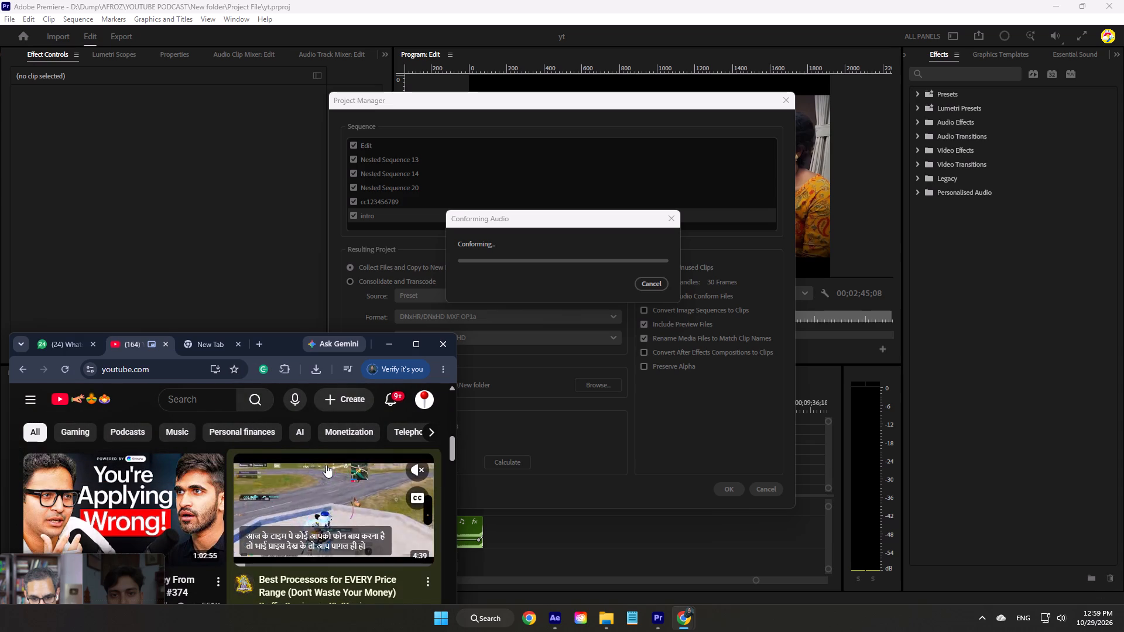
Unmute the preview of "Best Processors for EVERY Price Range (Don't Waste Your Money)" and turn off its captions.
{"action": "left_click", "coordinate": [419, 464]}
{"action": "left_click", "coordinate": [418, 493]}
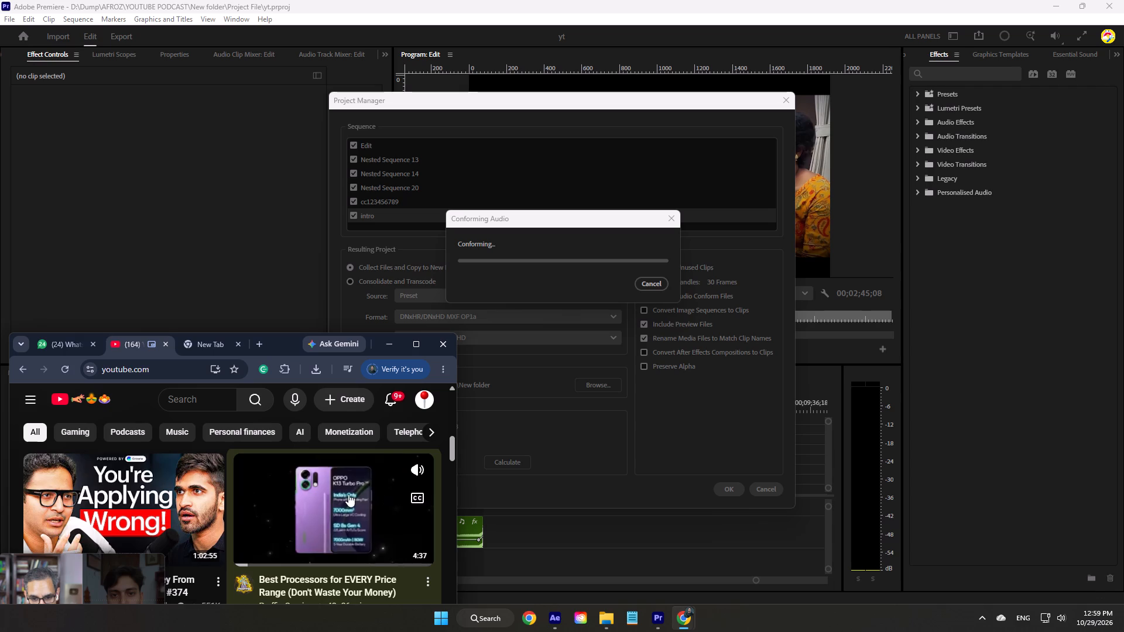
{"action": "scroll", "coordinate": [327, 489], "scroll_direction": "down", "scroll_amount": 1}
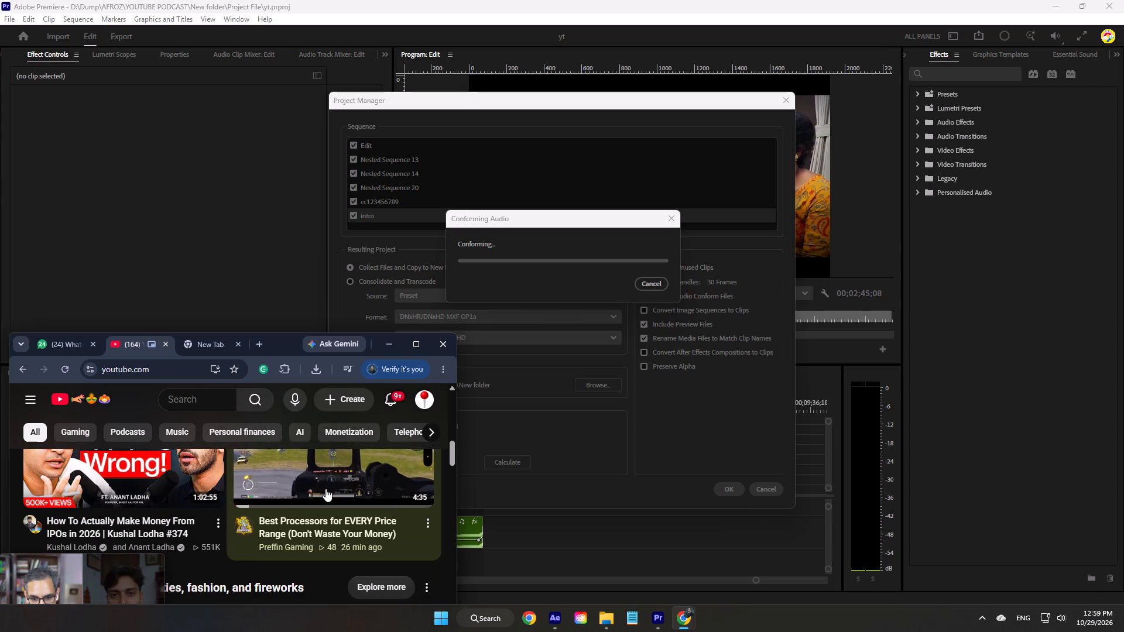
{"action": "scroll", "coordinate": [325, 491], "scroll_direction": "up", "scroll_amount": 1}
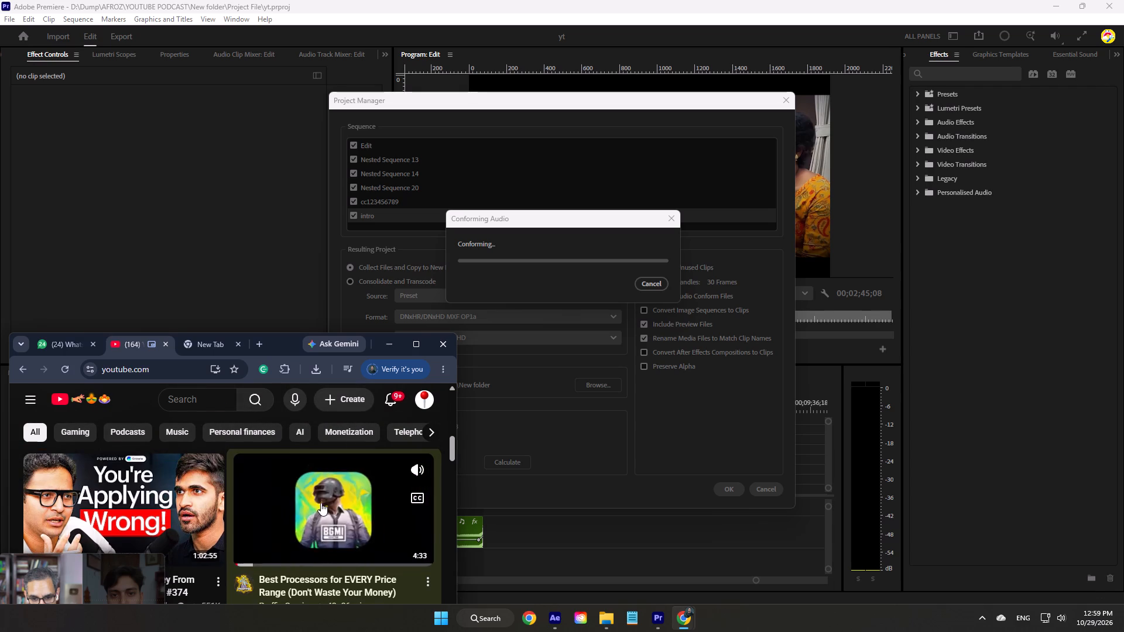
Play "Best Processors for EVERY Price Range", skip its sponsored ad and move the picture-in-picture player lower.
{"action": "left_click", "coordinate": [292, 515]}
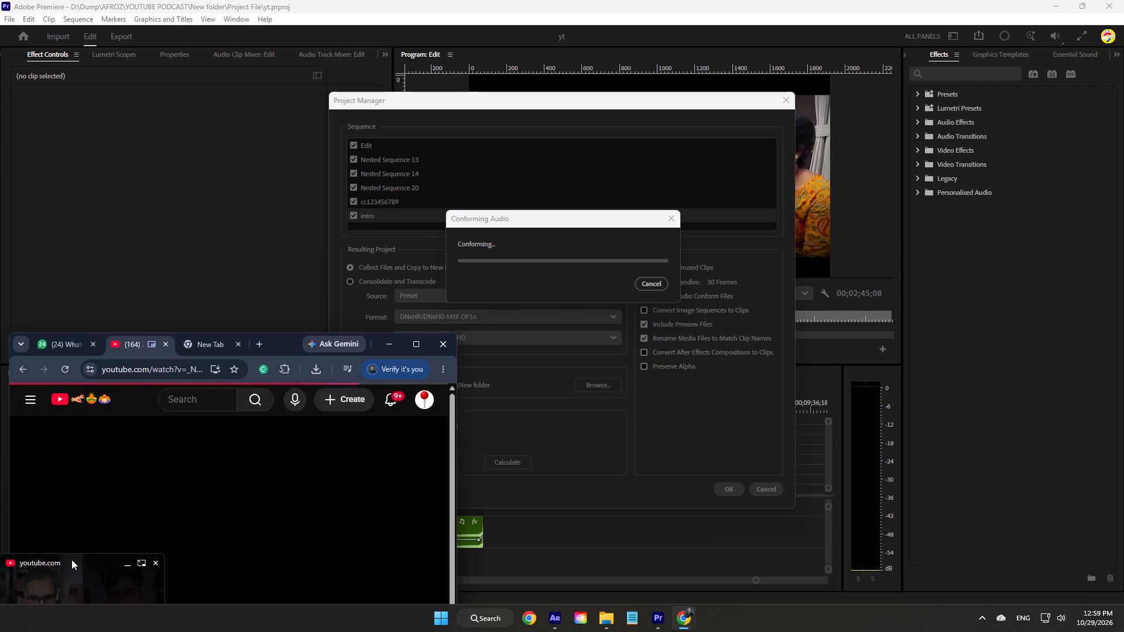
{"action": "left_click_drag", "start_coordinate": [85, 514], "coordinate": [87, 568]}
{"action": "scroll", "coordinate": [181, 481], "scroll_direction": "down", "scroll_amount": 1}
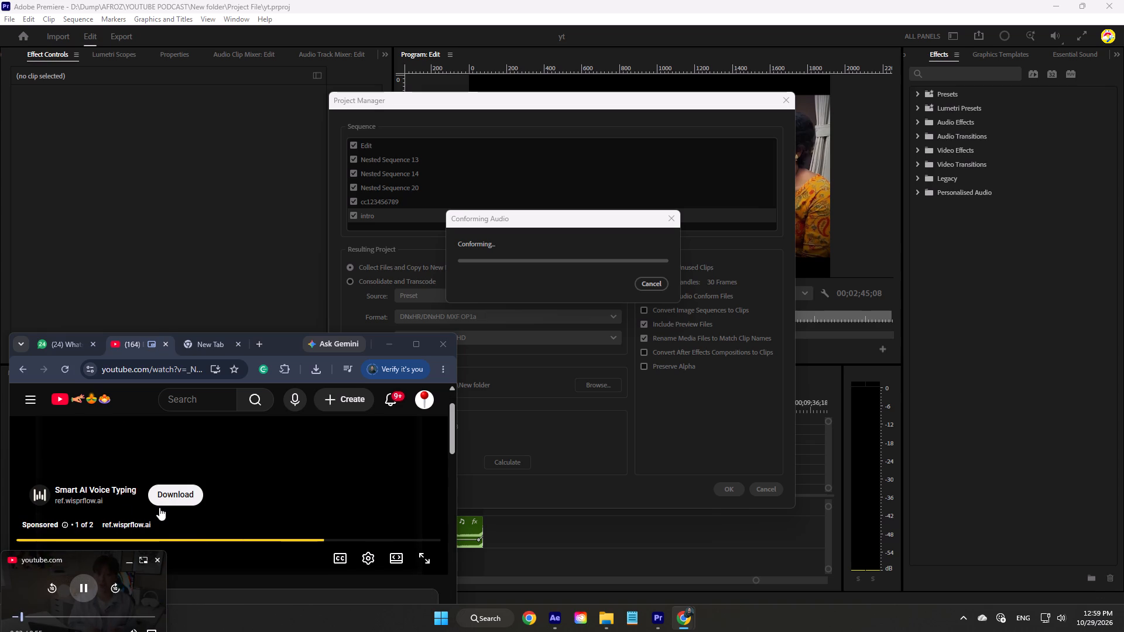
{"action": "left_click", "coordinate": [400, 522]}
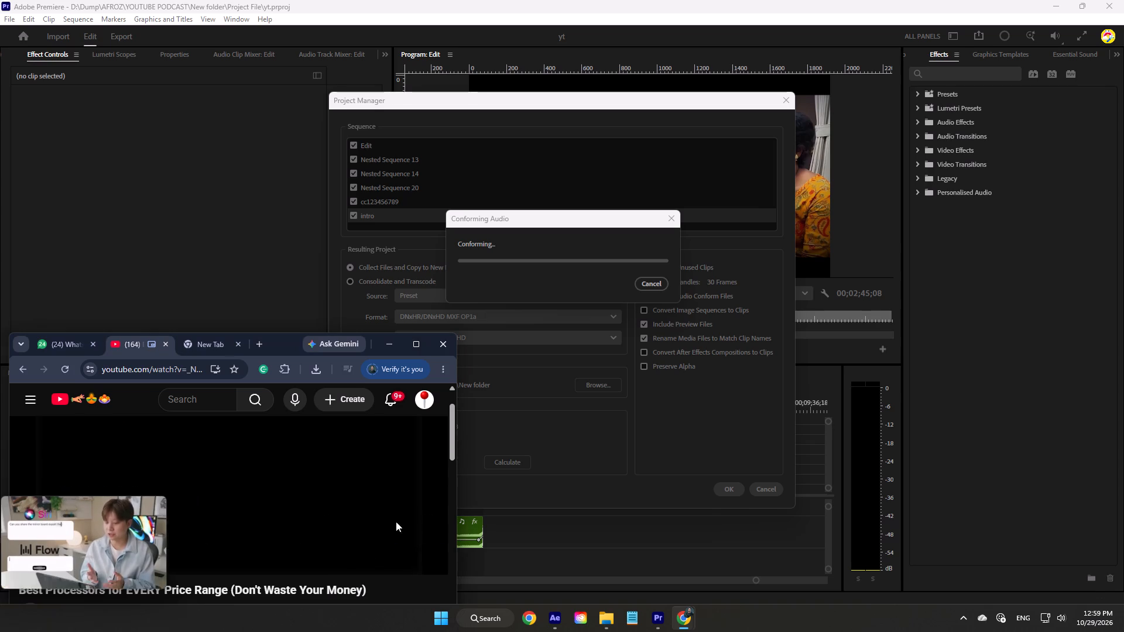
{"action": "left_click_drag", "start_coordinate": [88, 516], "coordinate": [95, 555]}
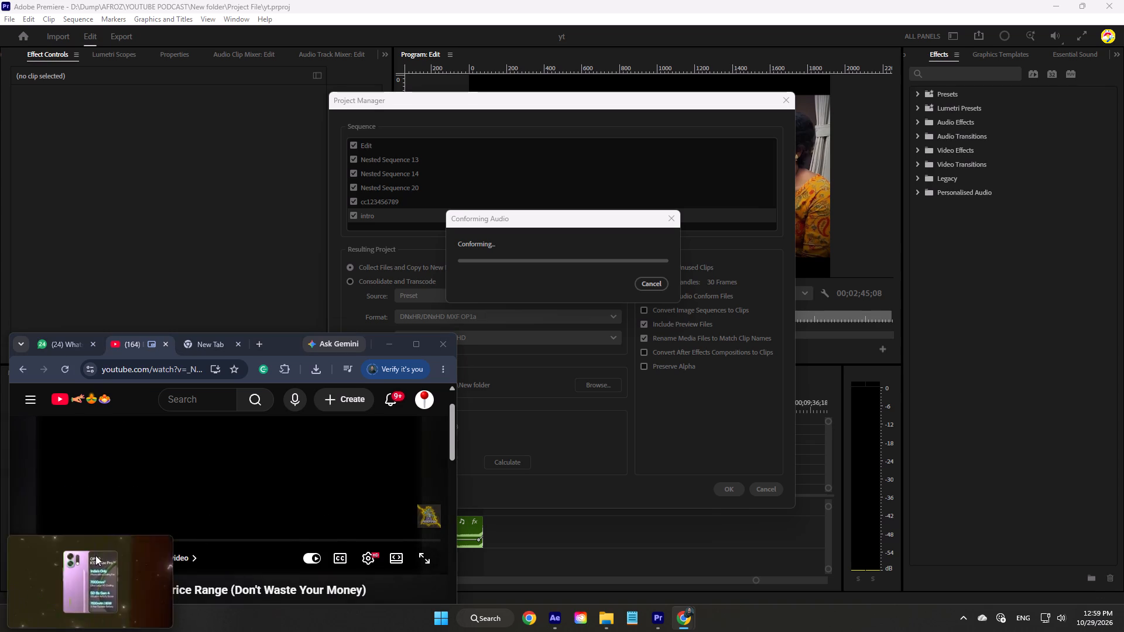
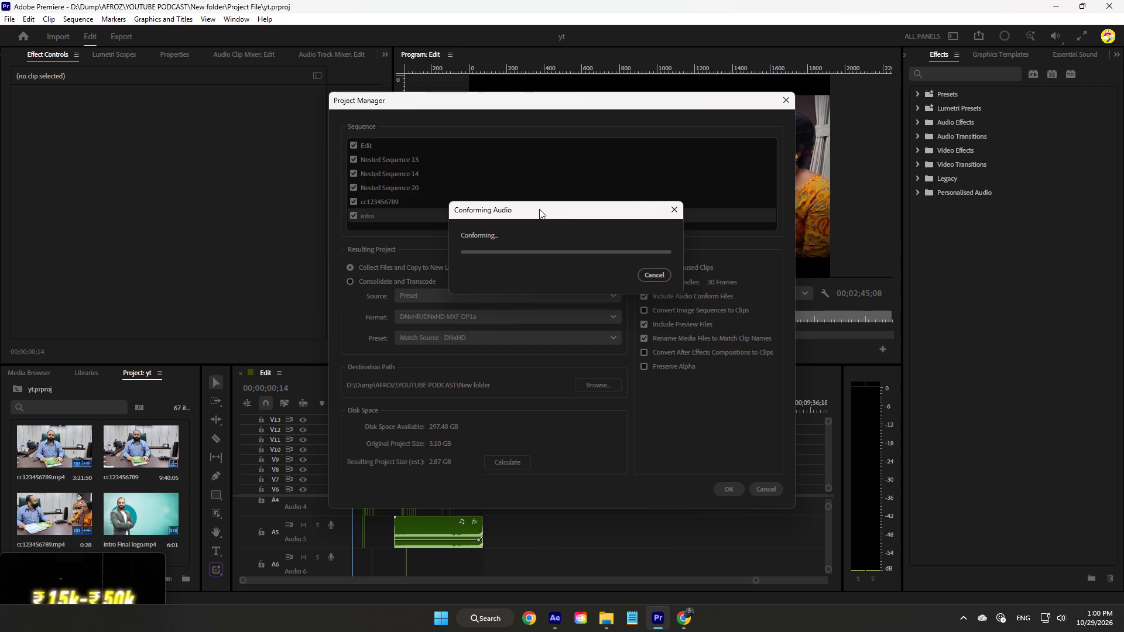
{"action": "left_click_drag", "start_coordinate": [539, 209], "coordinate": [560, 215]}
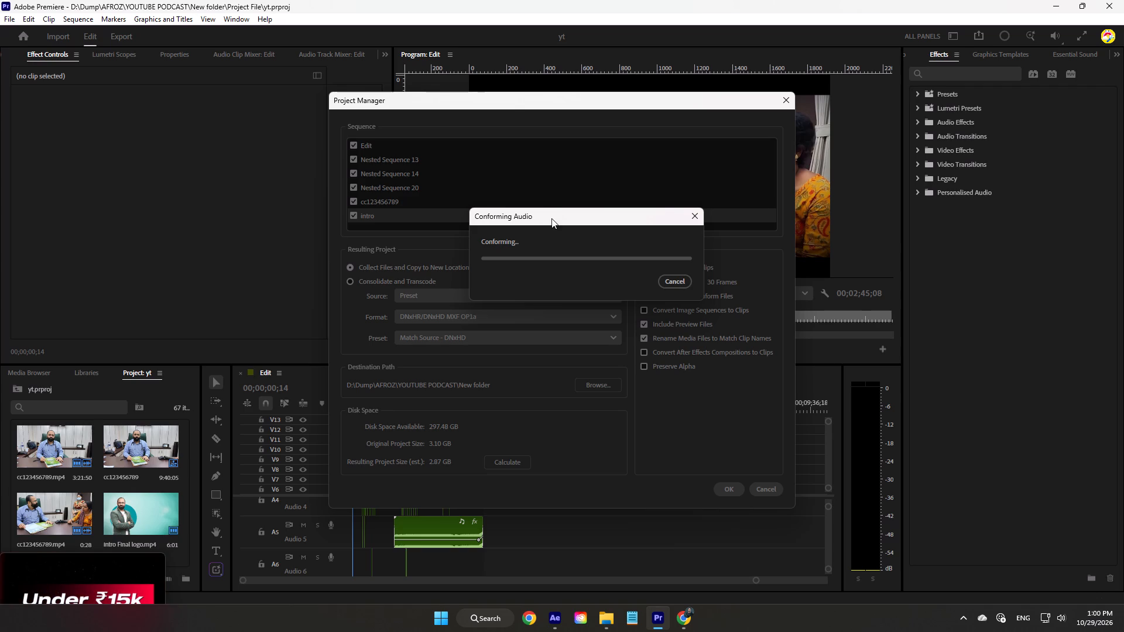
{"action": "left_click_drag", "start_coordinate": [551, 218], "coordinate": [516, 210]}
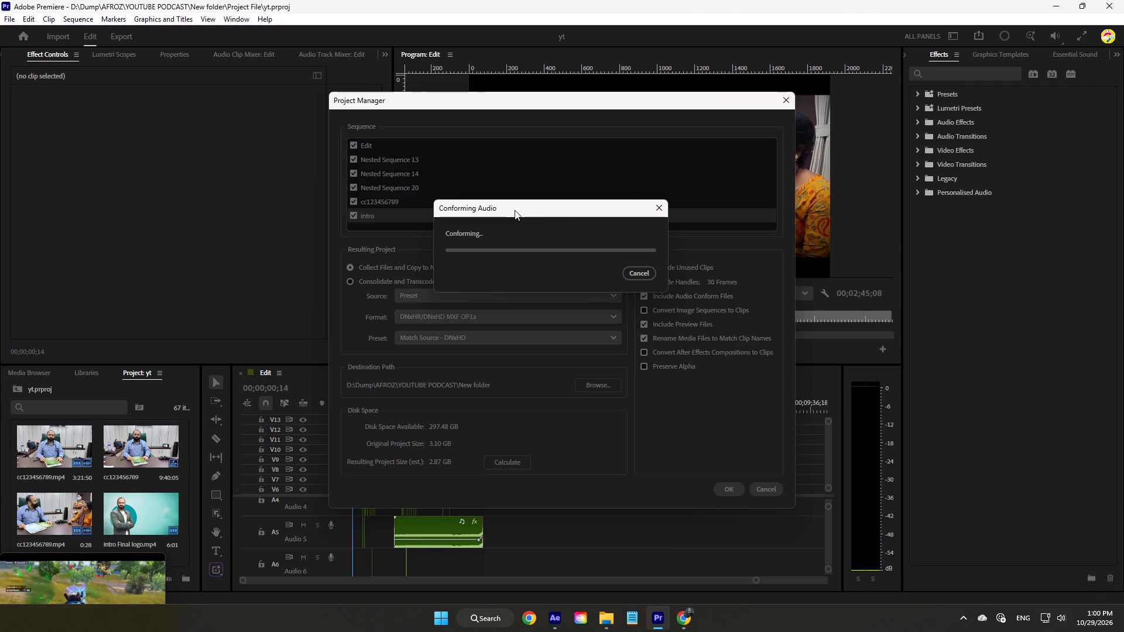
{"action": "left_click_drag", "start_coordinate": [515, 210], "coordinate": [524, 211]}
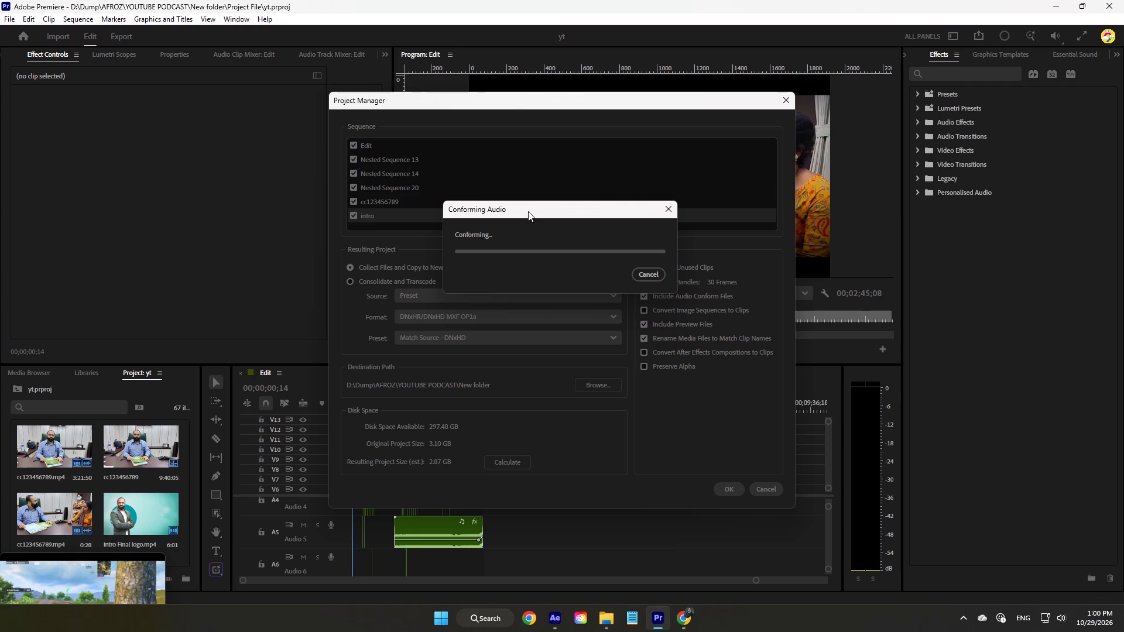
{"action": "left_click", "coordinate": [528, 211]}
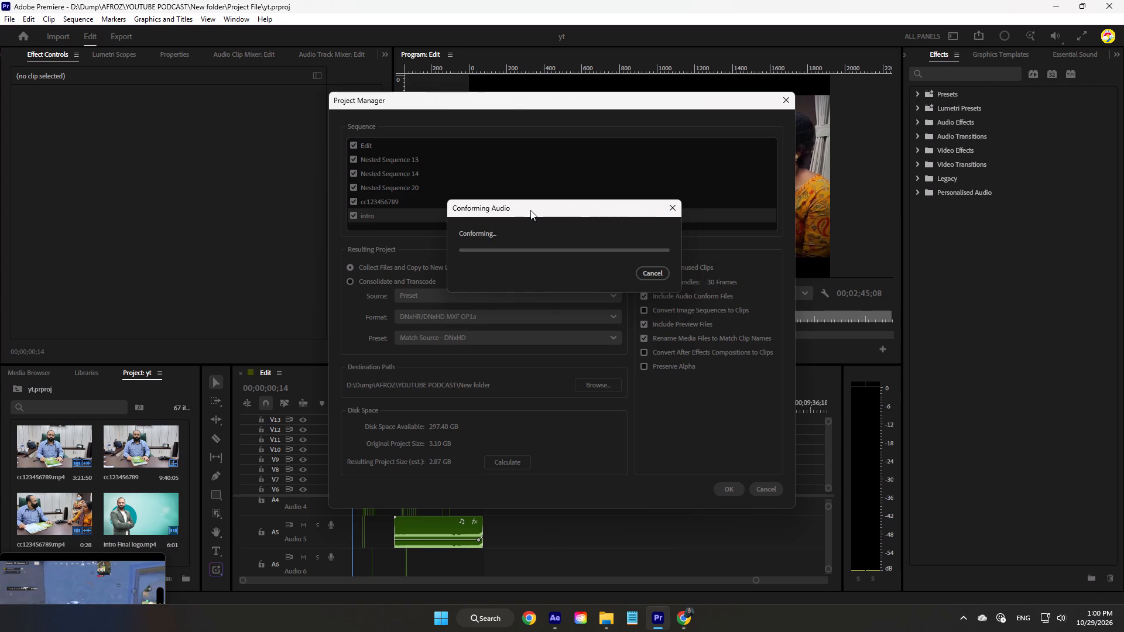